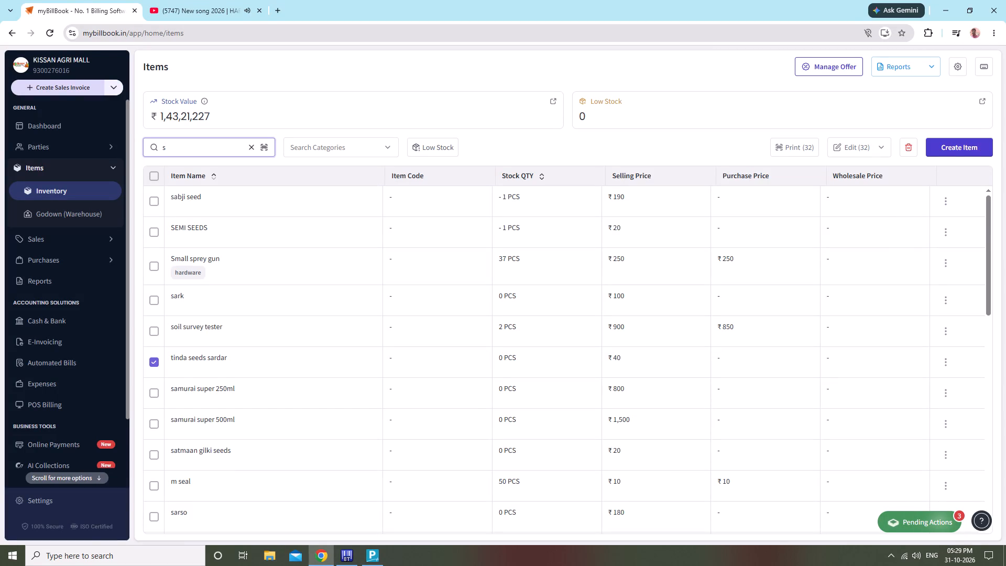
Search the inventory items for "desi" and for "lalsa" to check for existing entries.
key("BackSpace")
type("des")
key("i")
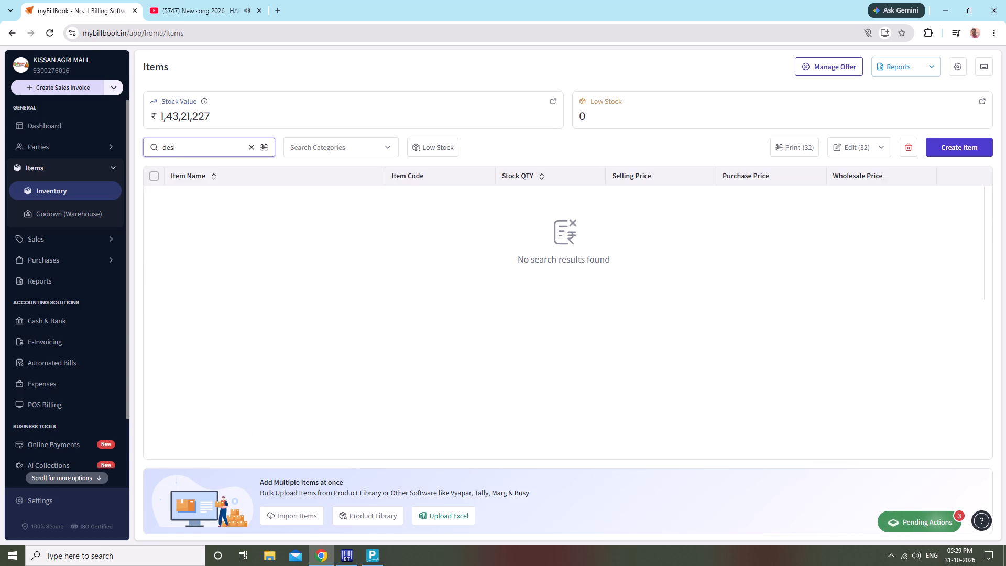
key("BackSpace")
key("BackSpace")
key("BackSpace")
key("BackSpace")
key("l")
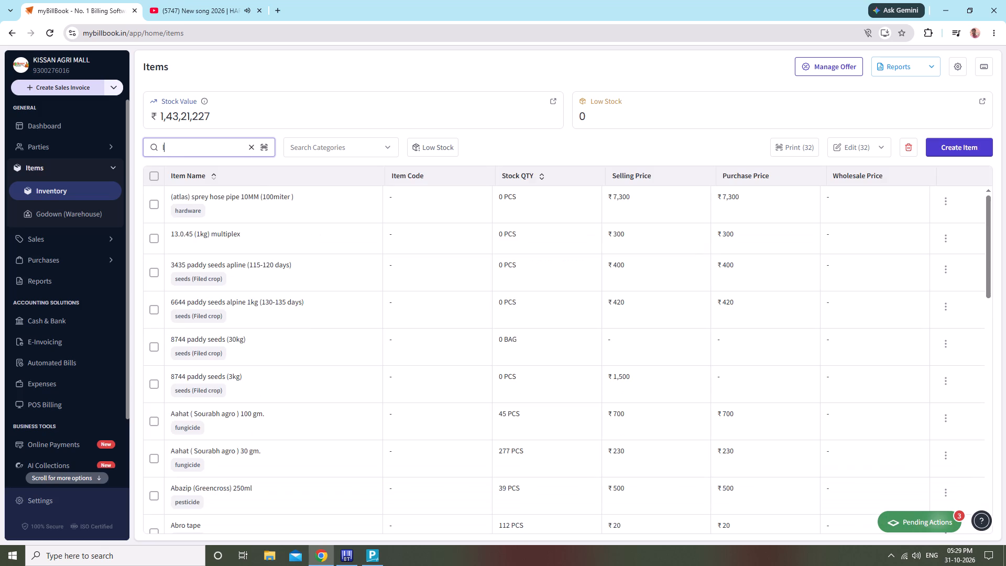
type("al")
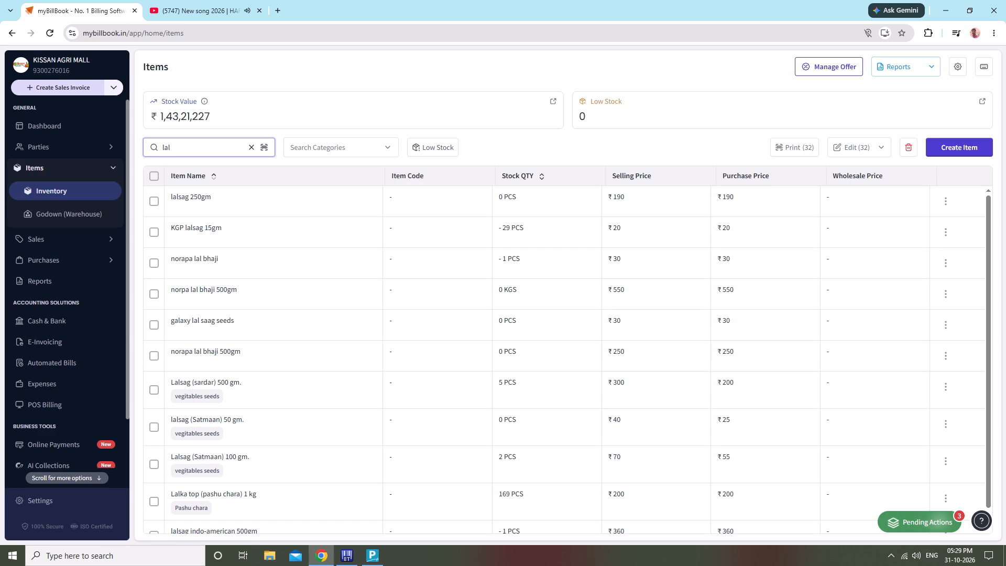
key("s")
key("a")
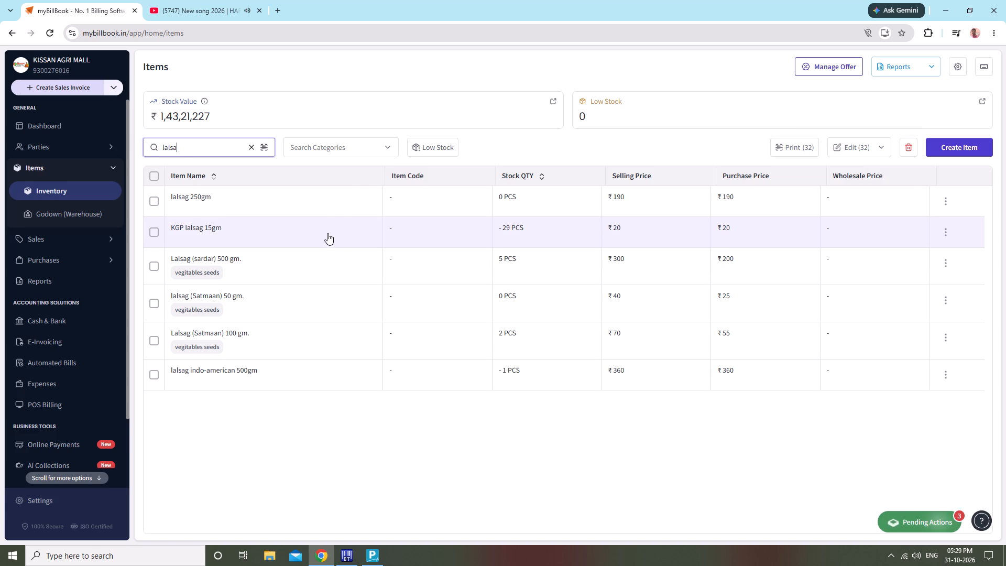
Start a new product item and name it "Lalsag (Satmaan) 10 gm".
left_click(954, 145)
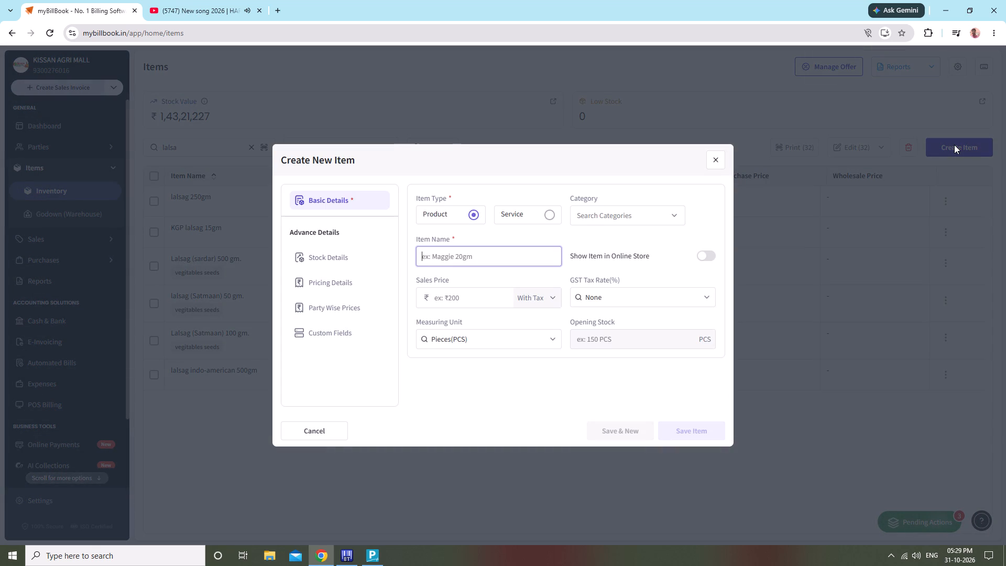
type("sta")
key("BackSpace")
key("BackSpace")
key("BackSpace")
type("La")
key("l")
type("sa")
type("g")
key("space")
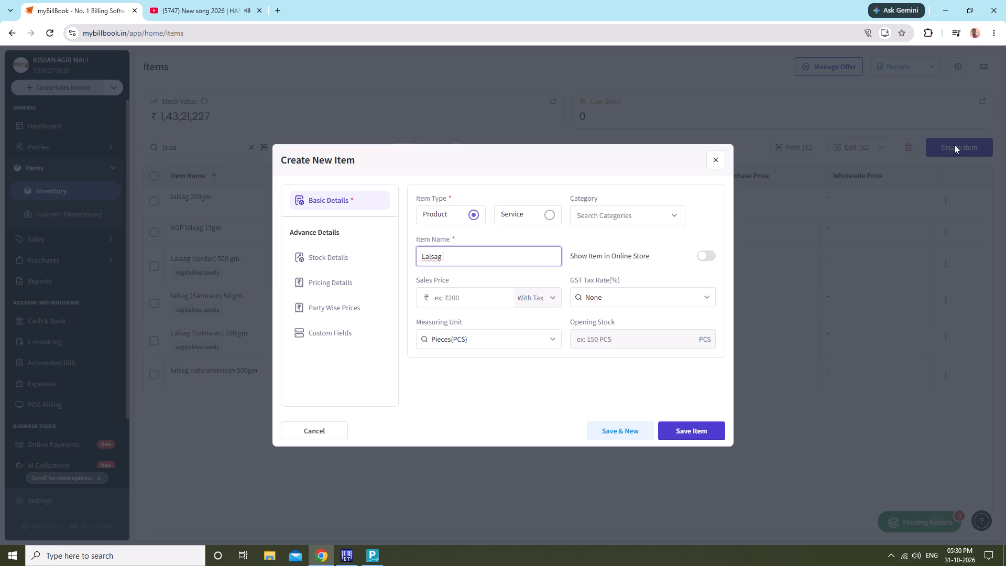
key("shift+parenleft")
key("shift+s")
key("a")
type("tmaan")
key("space")
key("BackSpace")
type(")")
key("space")
type("10 gm")
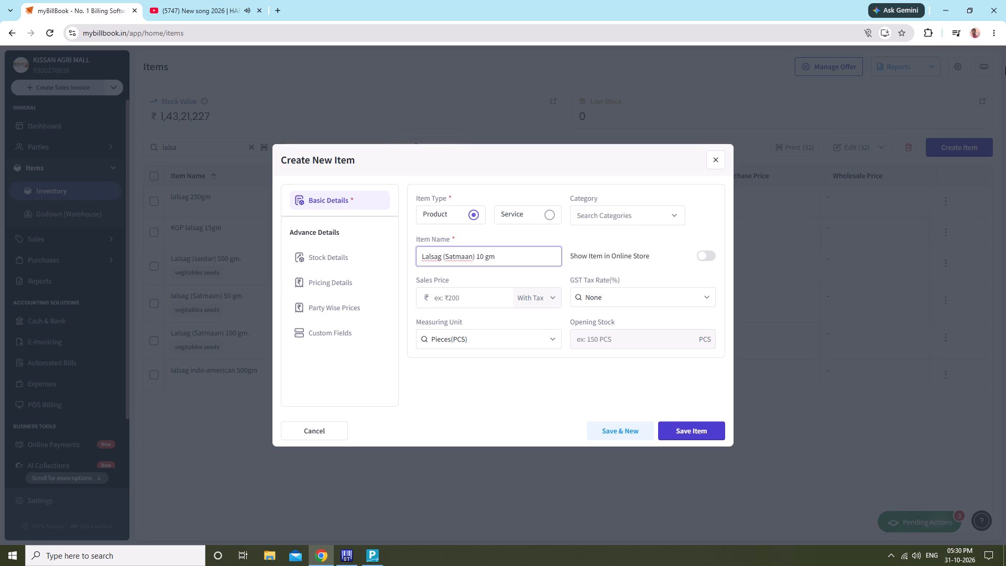
Assign the new item to the "vegitables seeds" category and set its sales price to ₹20.
left_click(653, 213)
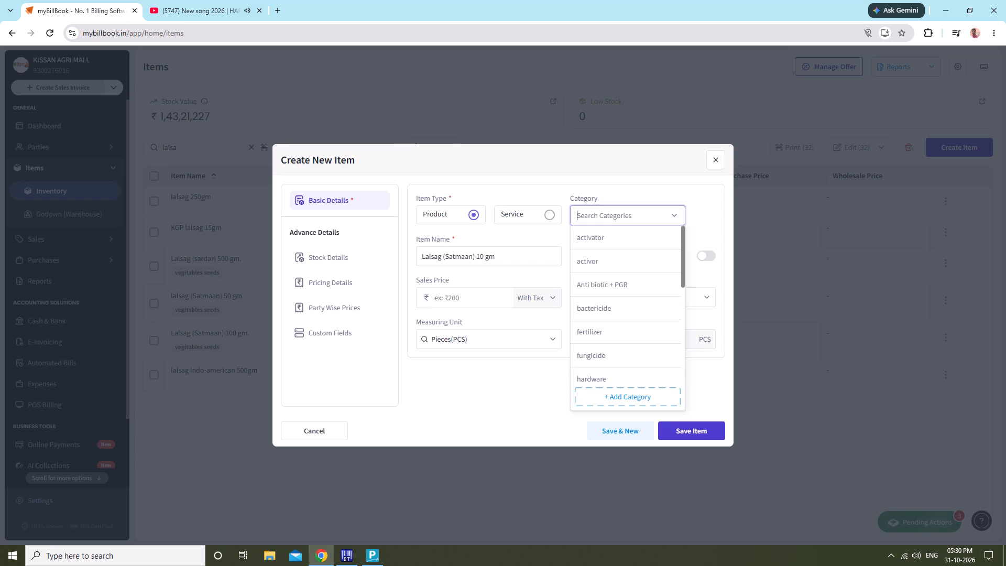
type("vegi")
left_click(636, 264)
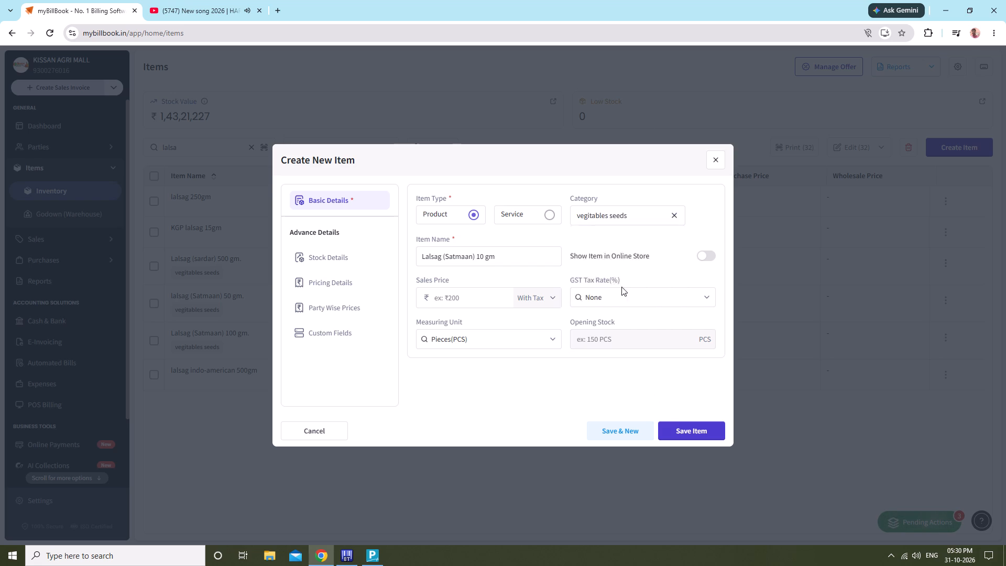
left_click(455, 293)
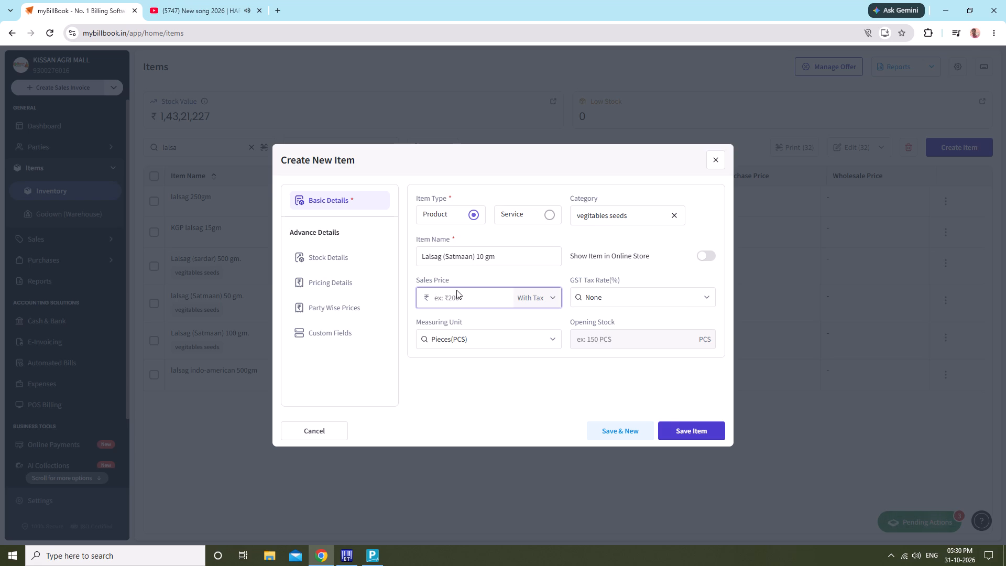
type("20")
In the item's stock details, choose the KISSAN AGRI MALL godown and set the opening stock to 135 PCS.
left_click(352, 261)
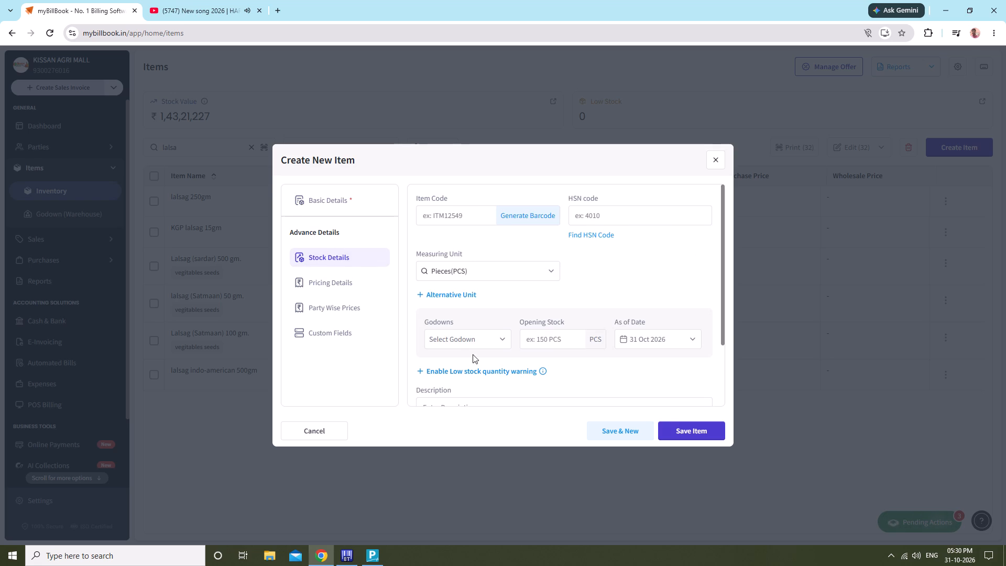
left_click(454, 340)
left_click(449, 364)
left_click(533, 335)
left_click(576, 344)
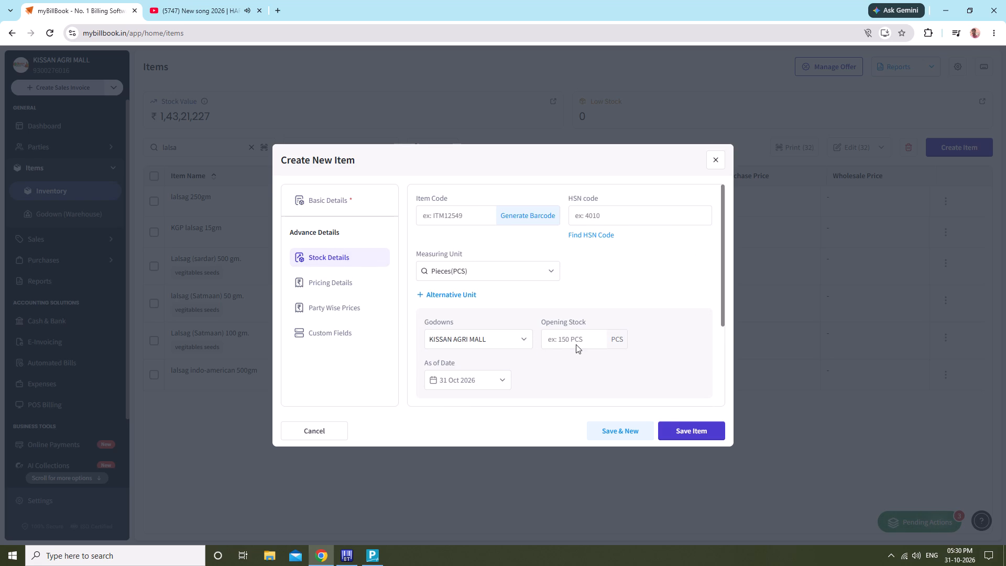
left_click(576, 344)
left_click(579, 338)
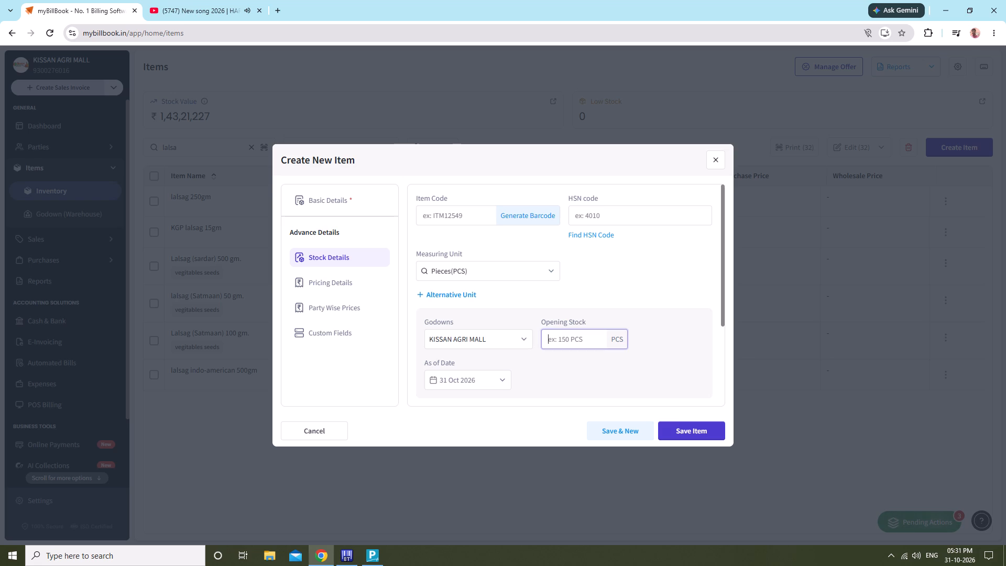
type("135")
Set the item's purchase price to ₹20 in the pricing details and save the item.
left_click(313, 293)
left_click(316, 284)
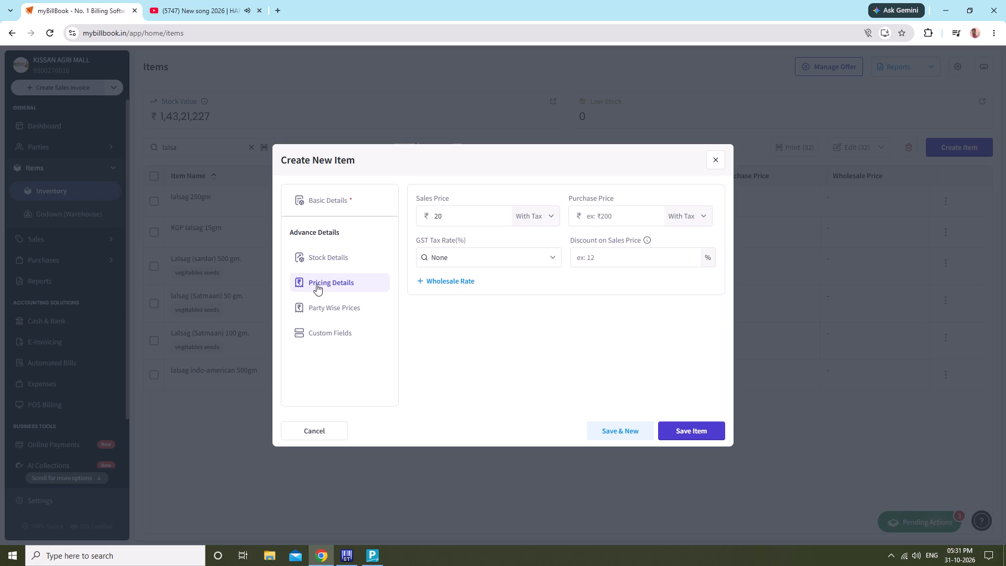
left_click(606, 217)
type("20")
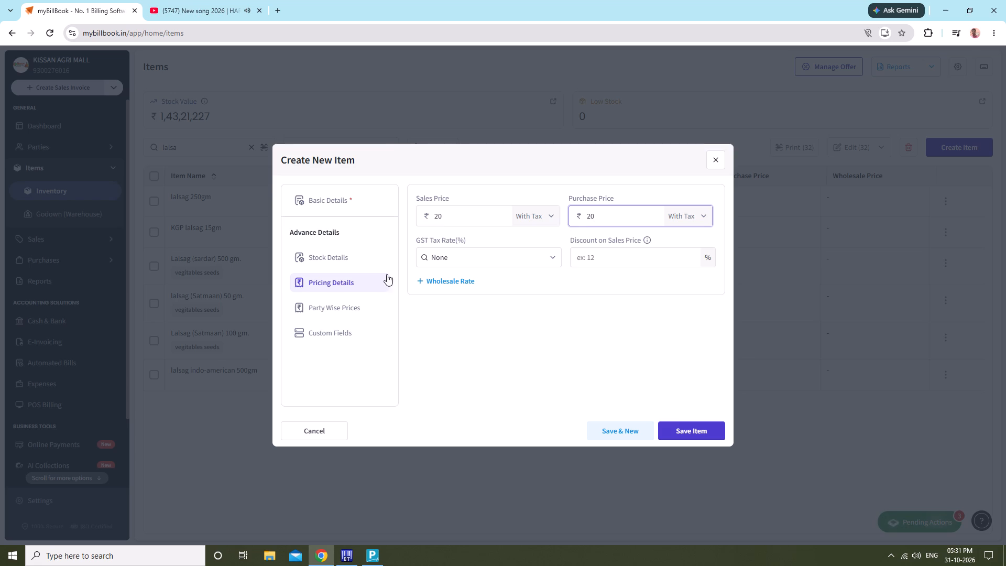
left_click(334, 306)
left_click(324, 285)
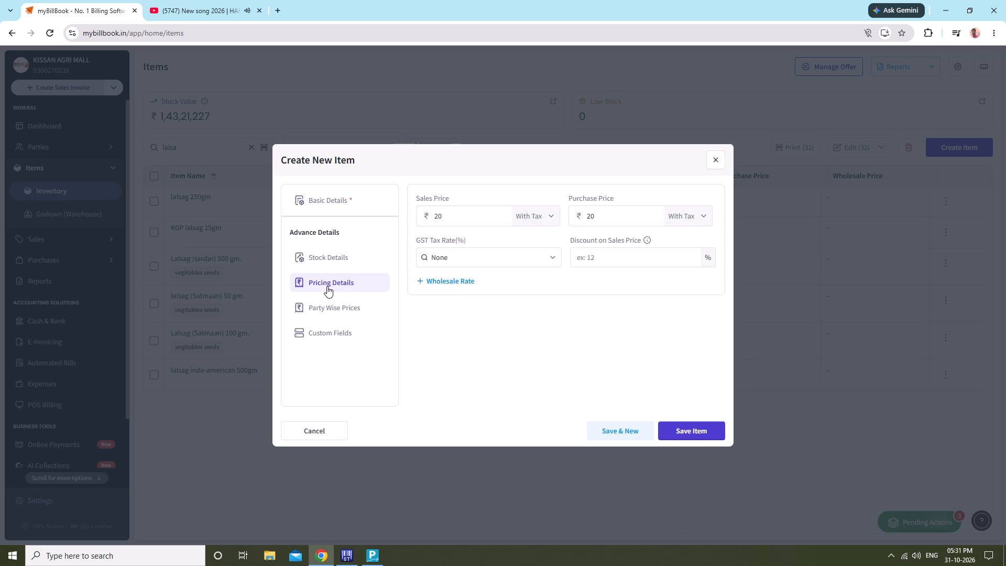
left_click(700, 434)
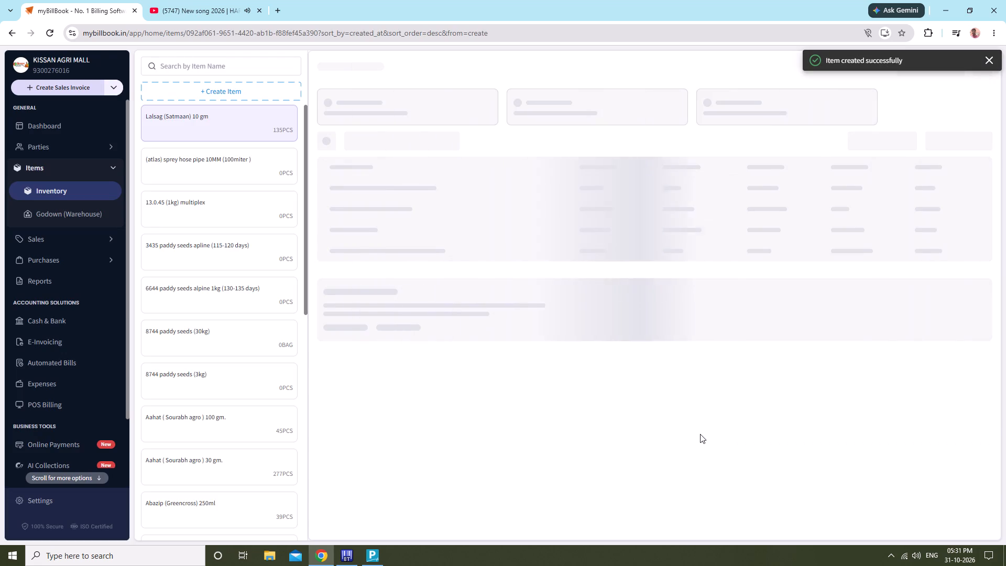
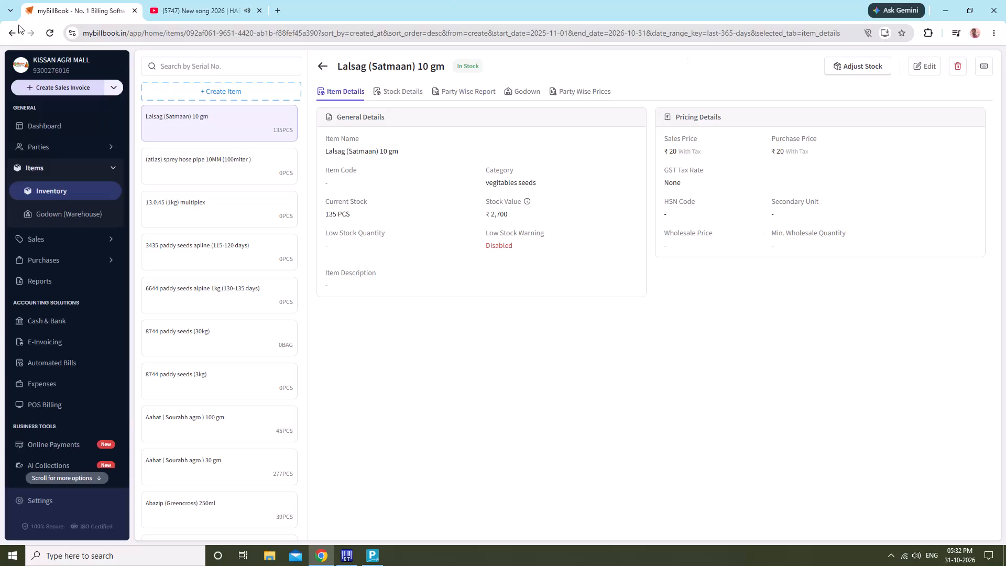
Search the inventory for "sardar d" and open the SARDAR DHANIYA SEEDS item.
left_click(208, 66)
type("sar")
type("da")
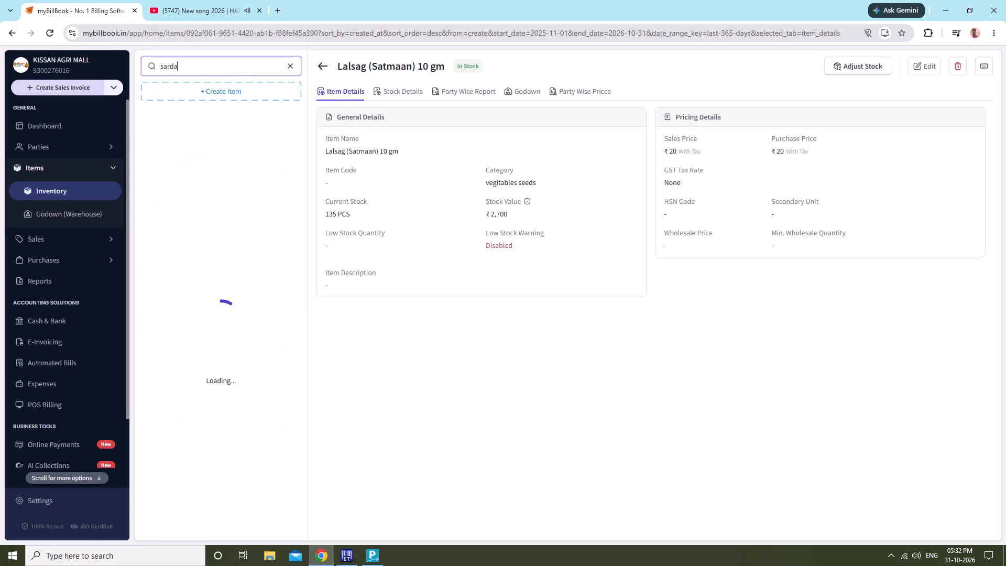
key("r")
key("space")
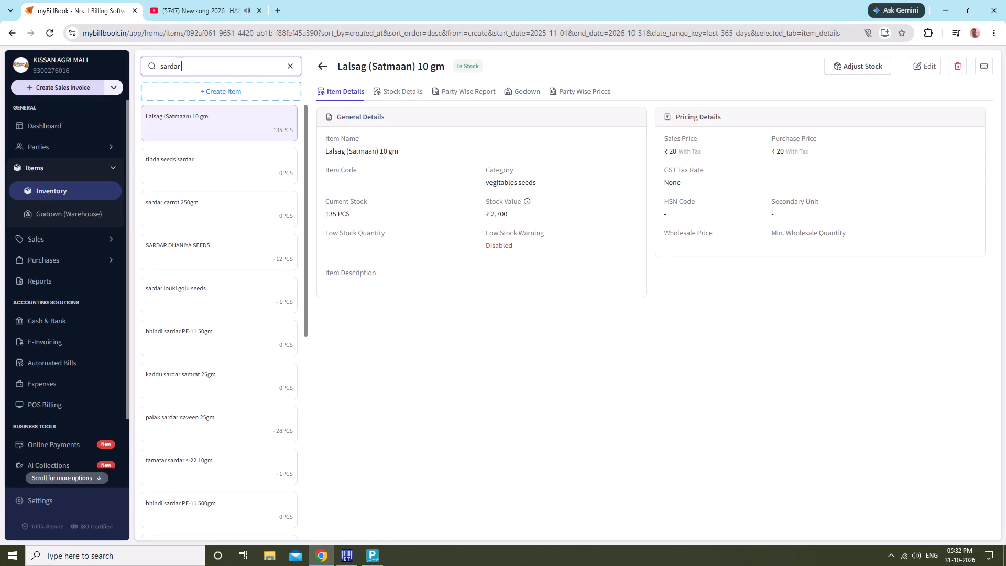
key("d")
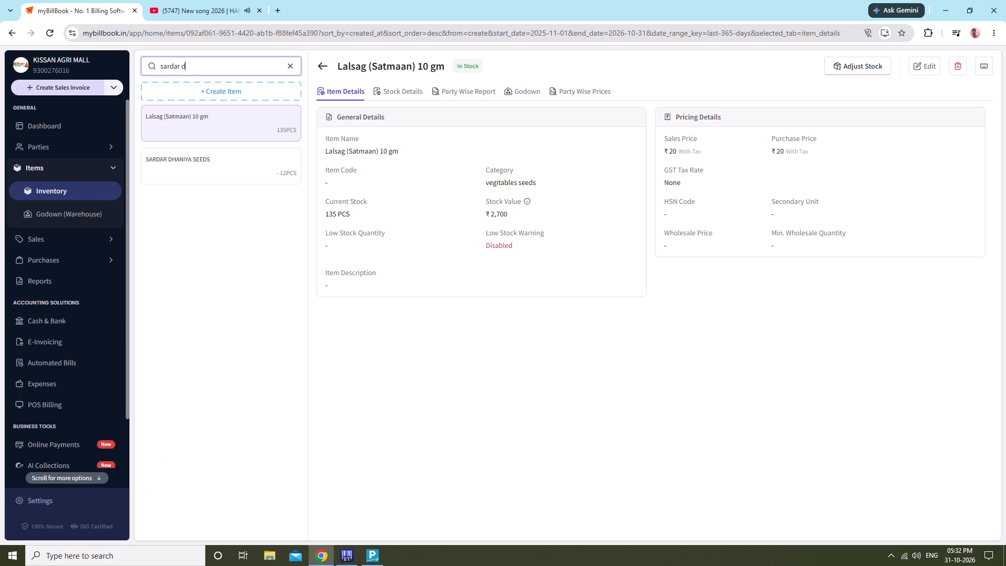
left_click(279, 162)
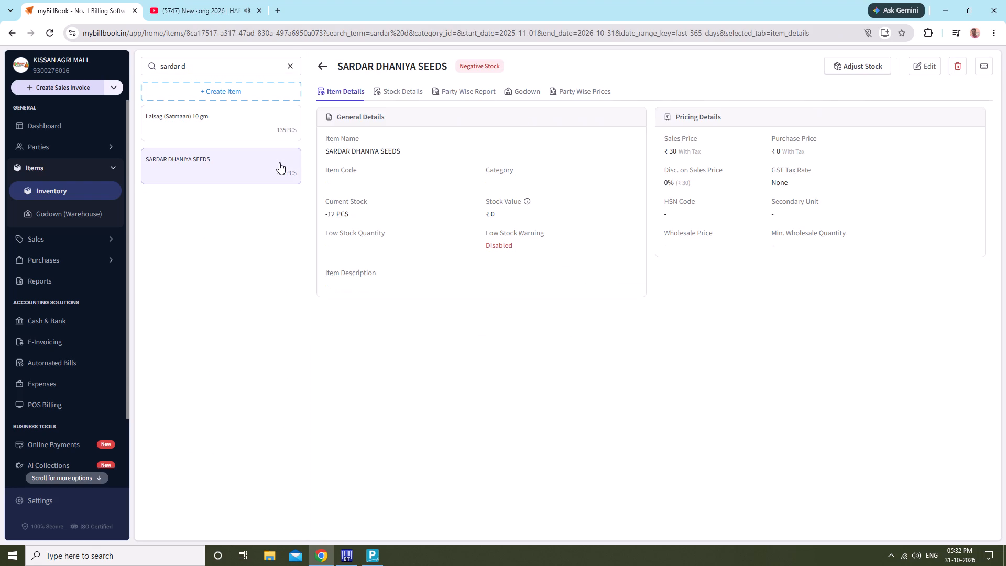
Adjust the stock of SARDAR DHANIYA SEEDS by adding 12 PCS in the KISSAN AGRI MALL godown, and save the adjustment.
left_click(839, 58)
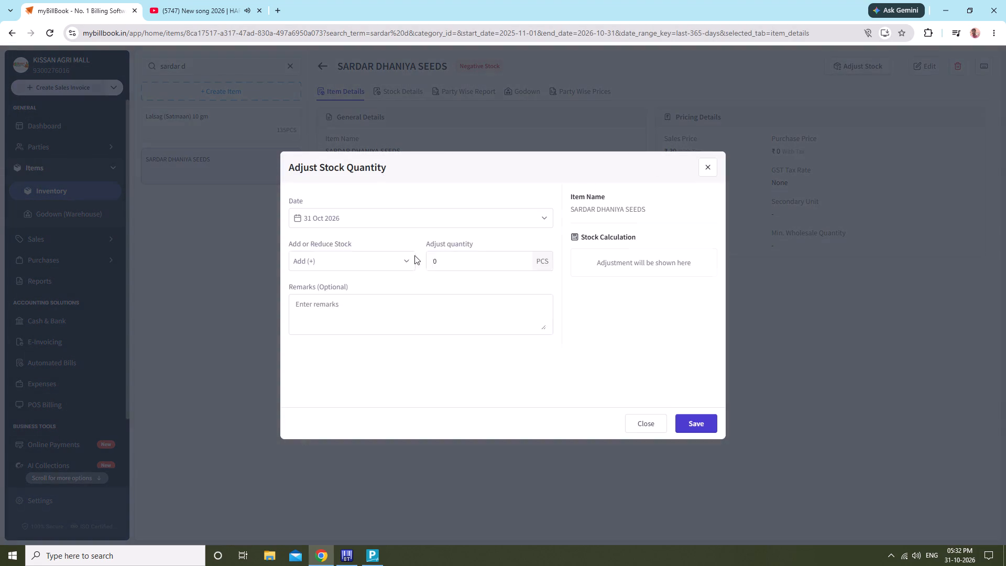
left_click(401, 262)
left_click(394, 276)
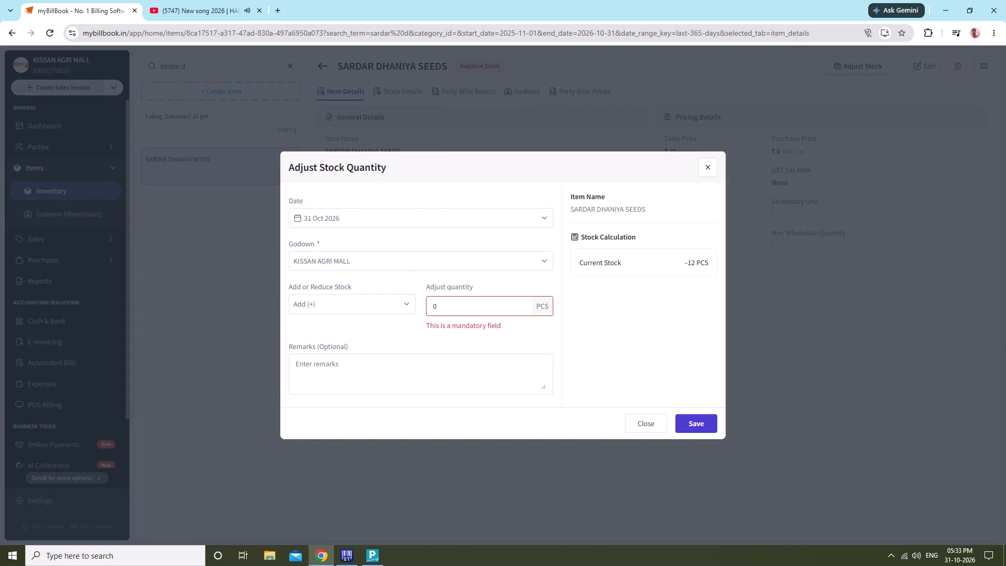
left_click(473, 301)
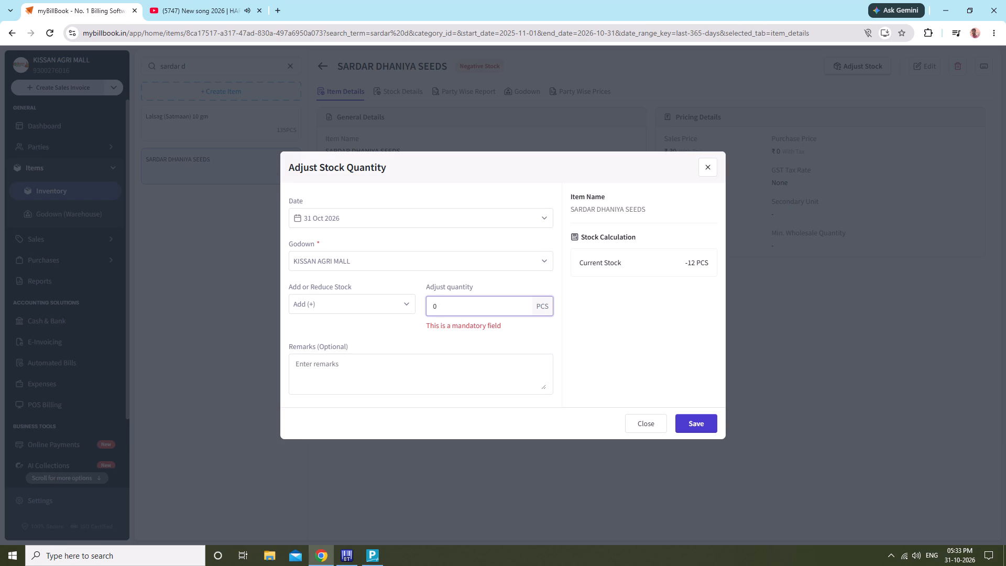
type("12")
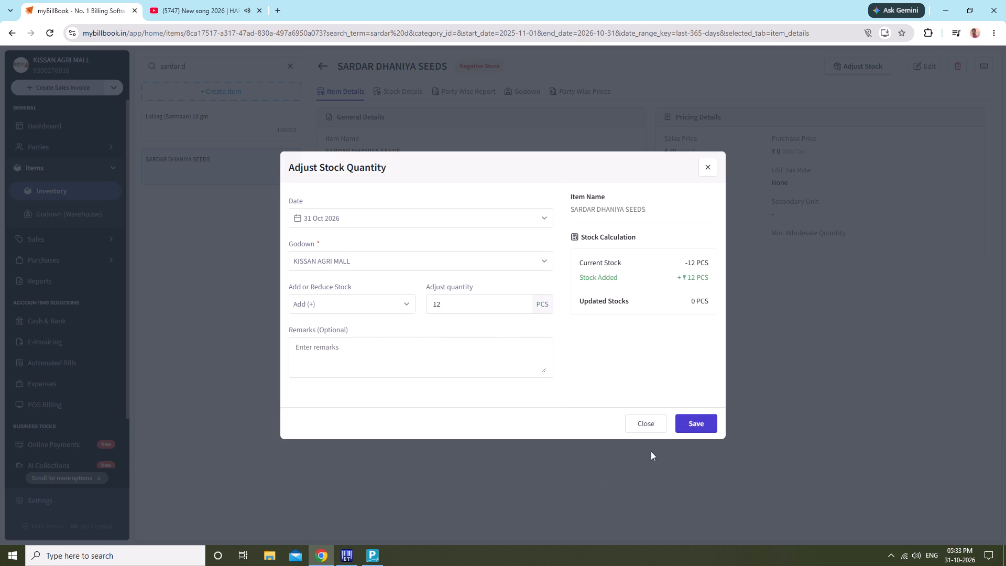
left_click(677, 426)
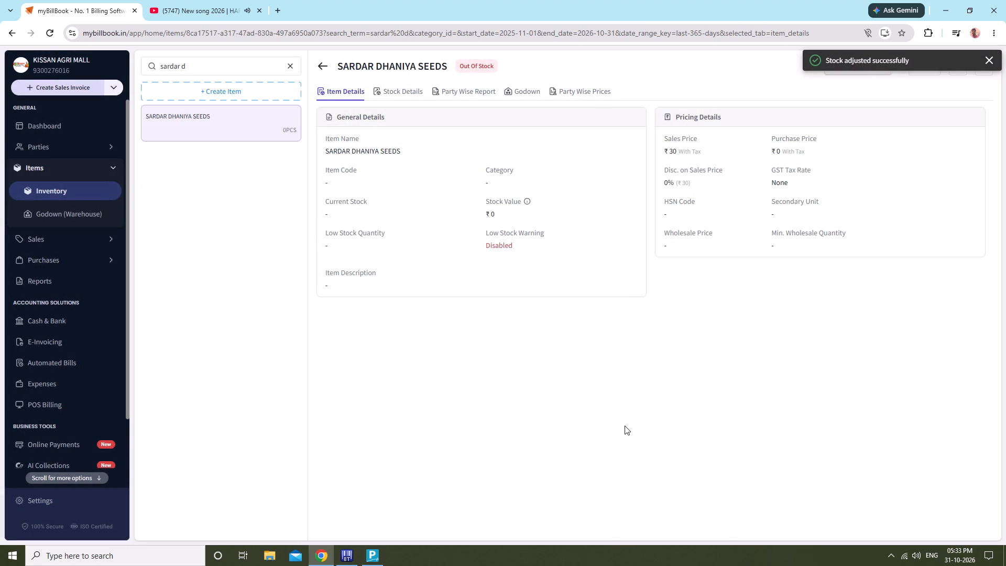
left_click(526, 356)
Open SARDAR DHANIYA SEEDS for editing and replace its item name with a new one starting "dhaniya (".
left_click(930, 60)
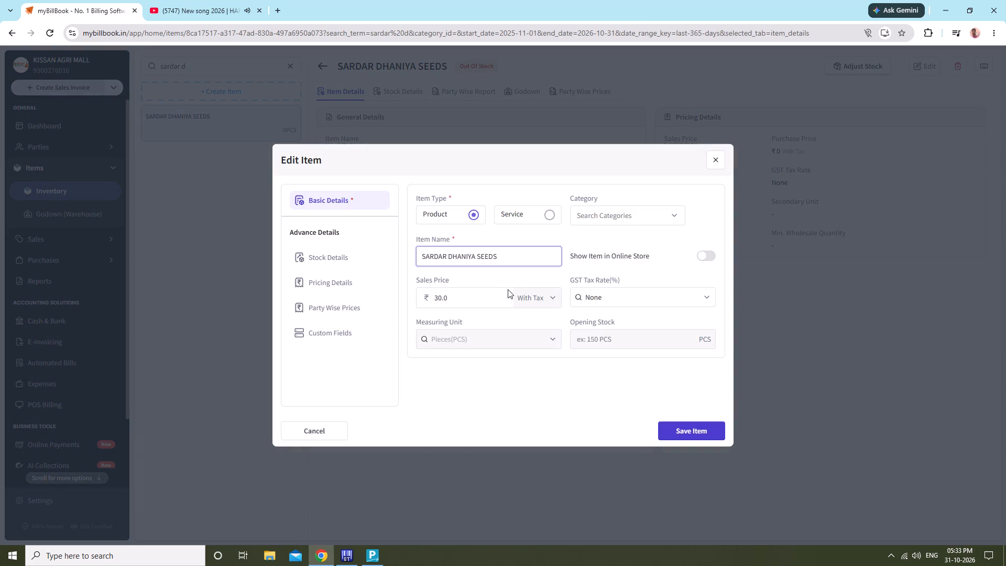
key("BackSpace")
key("BackSpace")
key("BackSpace")
key("BackSpace")
key("BackSpace")
key("BackSpace")
key("BackSpace")
key("BackSpace")
key("BackSpace")
key("BackSpace")
key("BackSpace")
key("BackSpace")
key("BackSpace")
key("BackSpace")
key("BackSpace")
key("BackSpace")
key("BackSpace")
key("BackSpace")
key("BackSpace")
key("BackSpace")
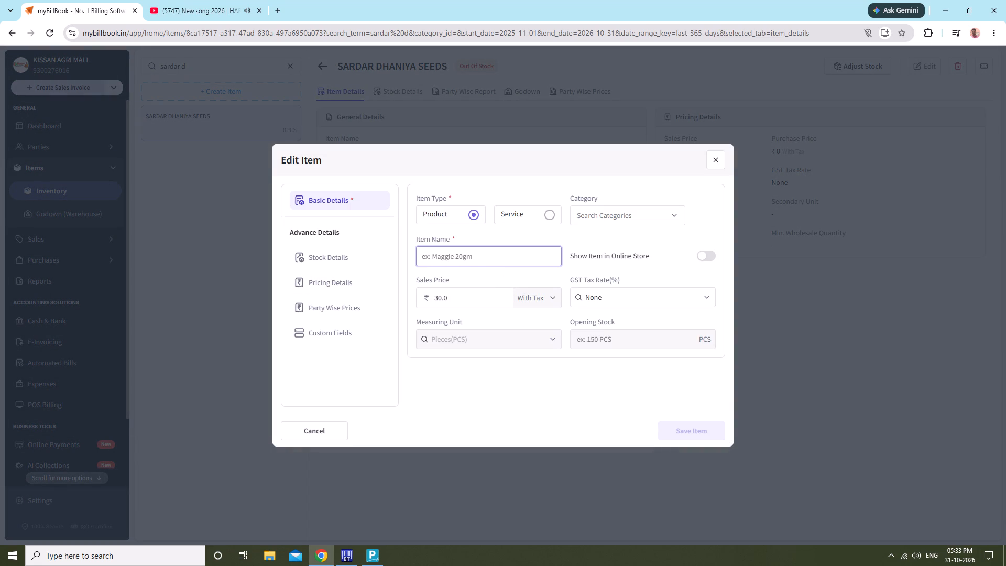
key("d")
type("haniya s")
key("BackSpace")
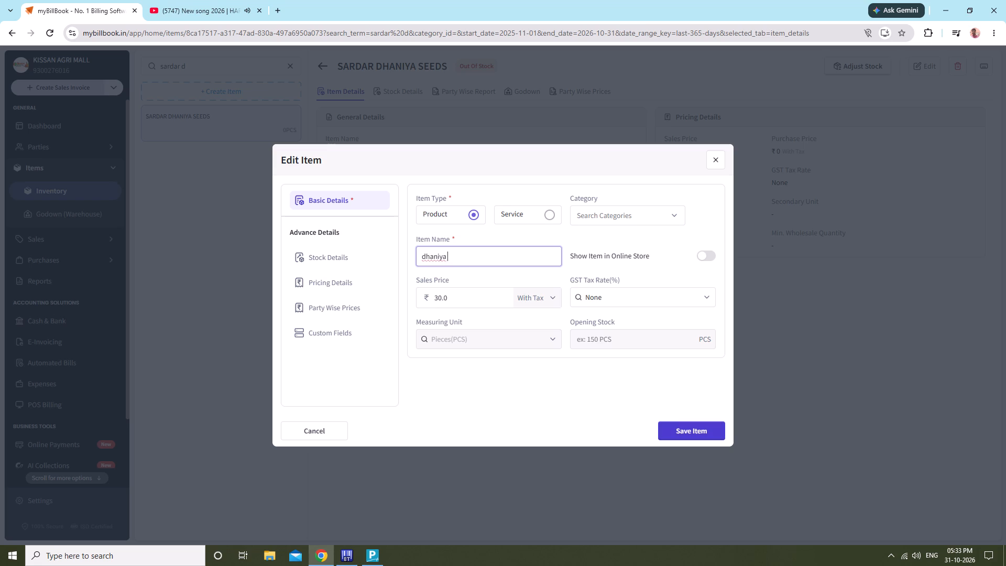
key("shift+parenleft")
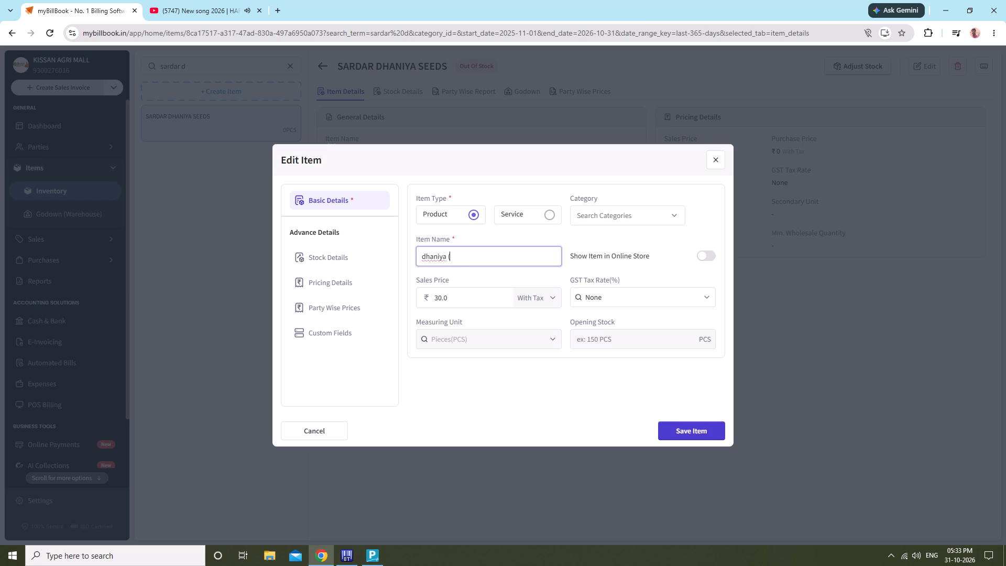
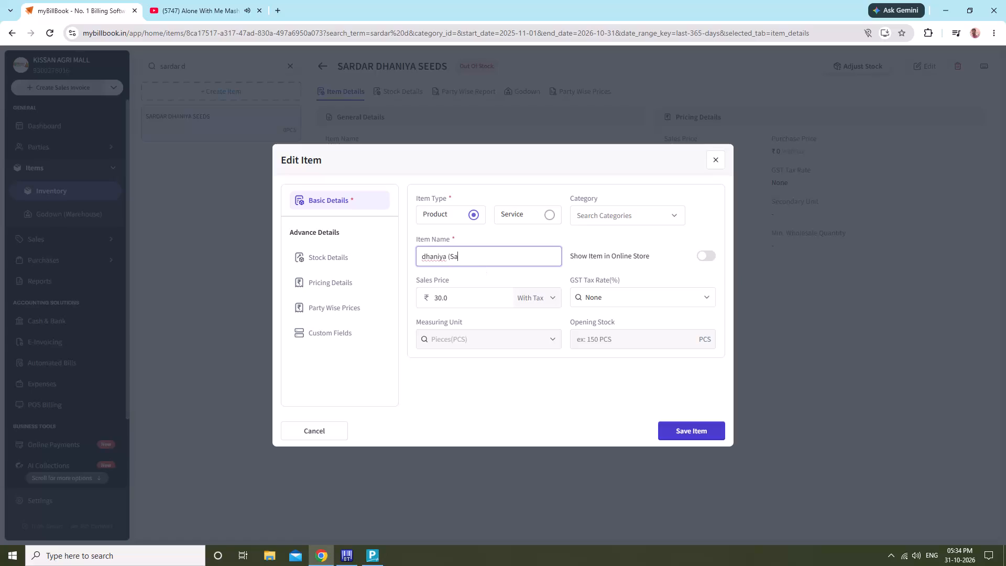
Complete the item name so it reads "dhaniya (Sardar) 25 gm".
type("rdar")
key("shift+parenright")
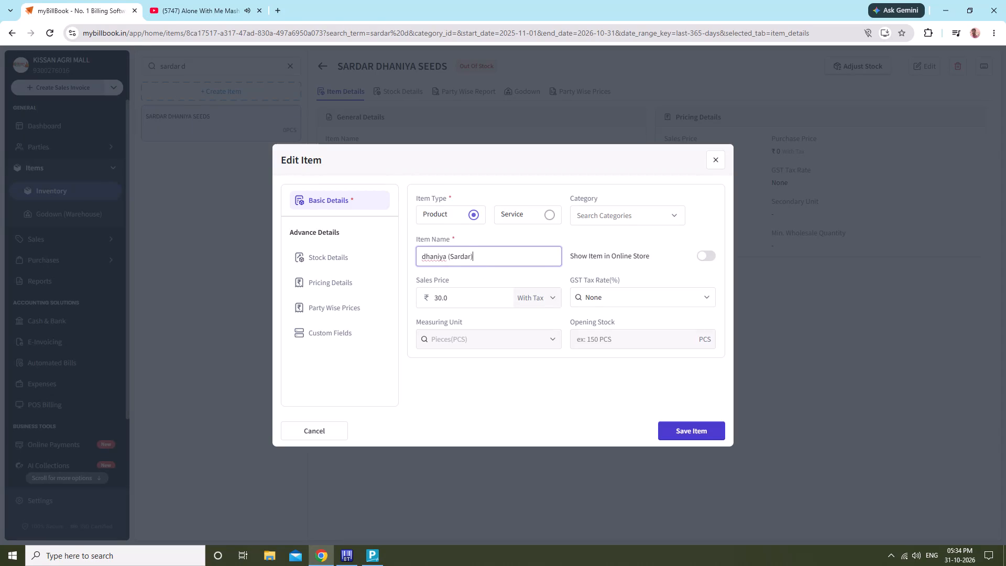
key("space")
type("b")
key("BackSpace")
key("BackSpace")
key("space")
type("25 gm")
Assign the item to the "vegitables seeds" category.
left_click(631, 223)
type("vegi")
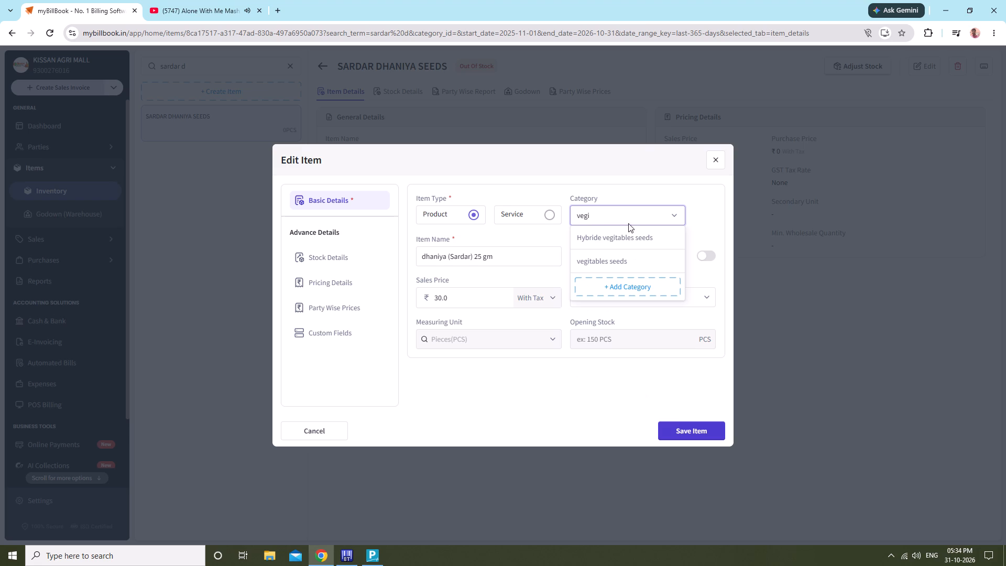
left_click(638, 264)
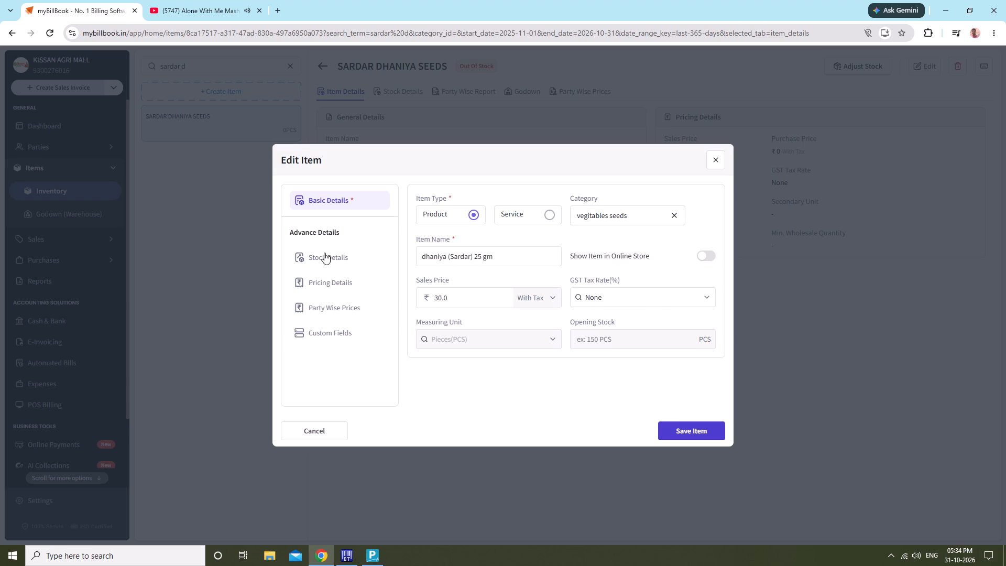
Set the item's purchase price to ₹30 in its pricing details and save the item.
left_click(325, 249)
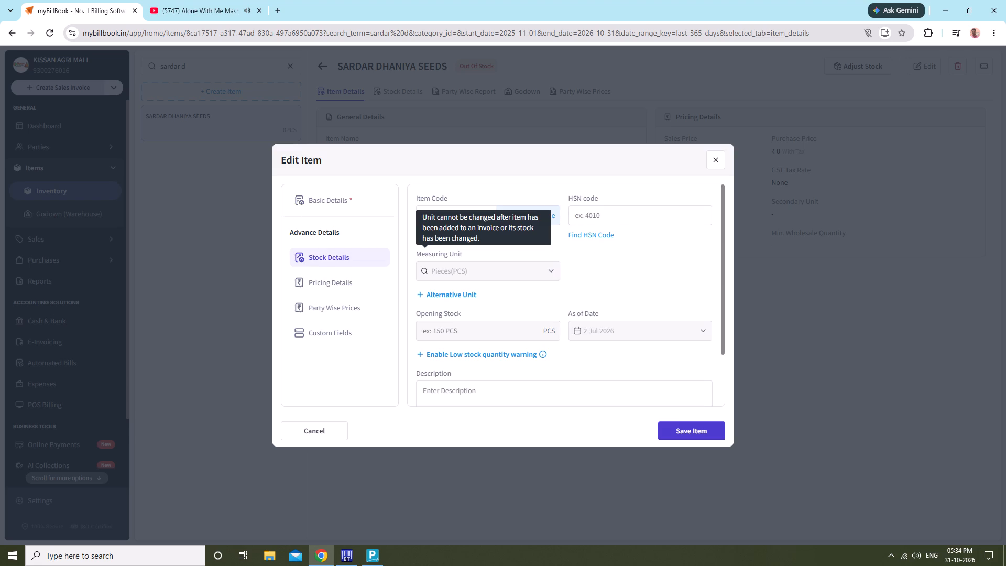
left_click(619, 212)
left_click(303, 287)
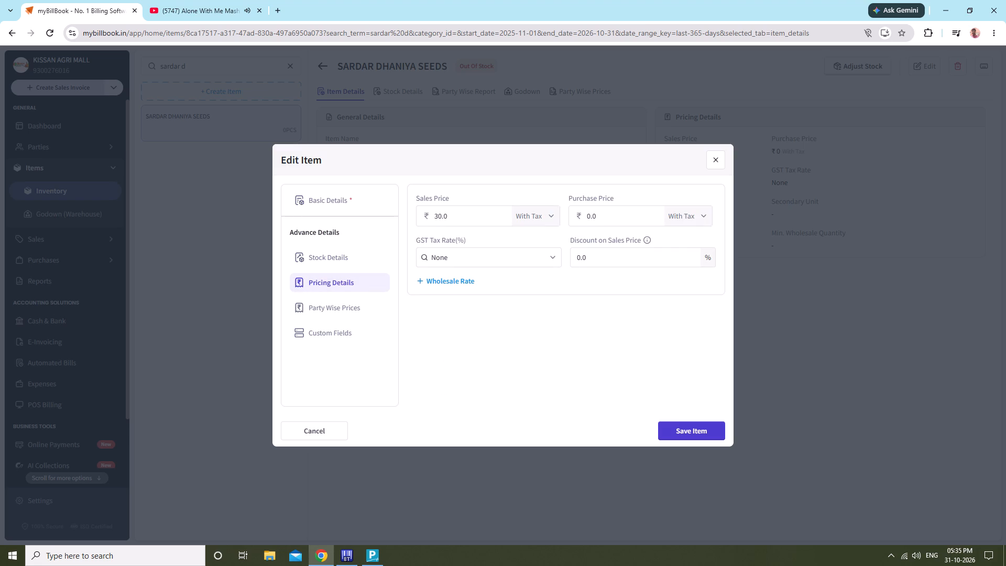
left_click(609, 211)
key("BackSpace")
key("BackSpace")
key("BackSpace")
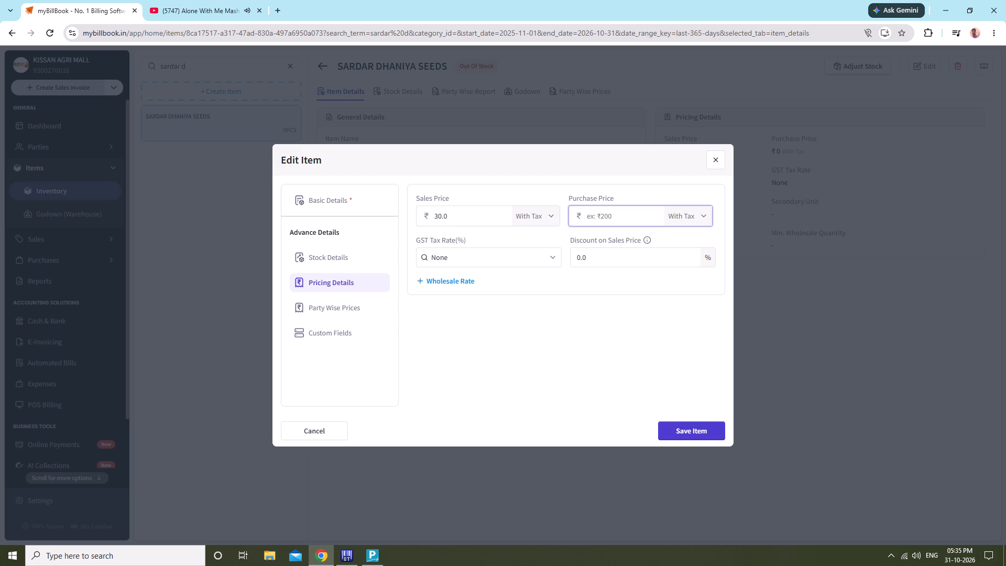
type("30")
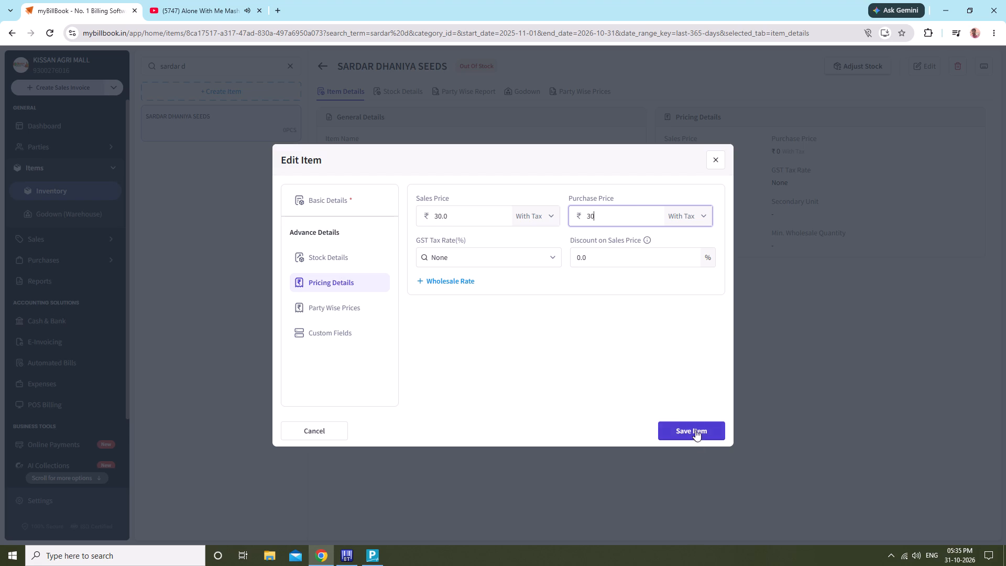
left_click(695, 424)
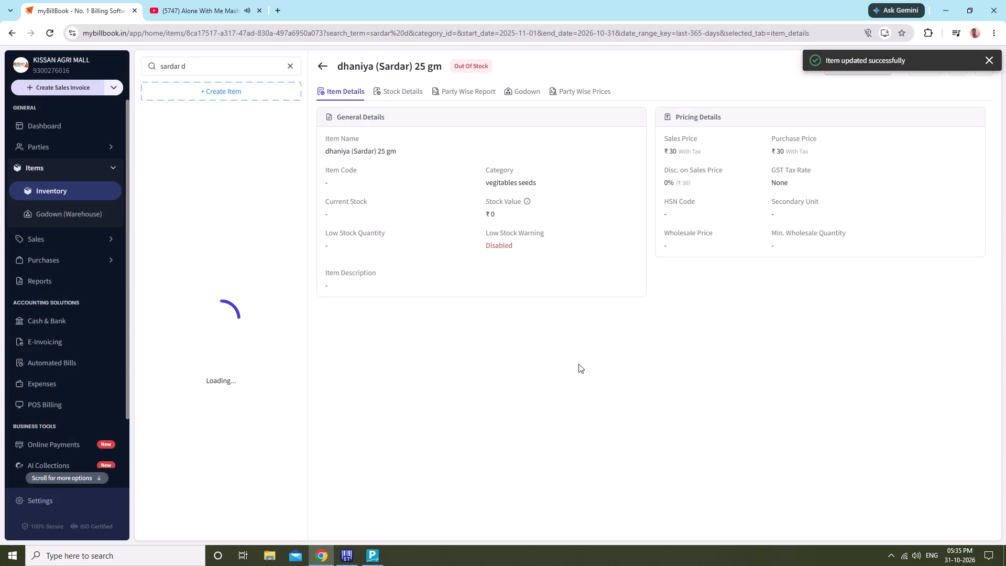
Adjust the stock of dhaniya (Sardar) 25 gm by adding 340 PCS in the KISSAN AGRI MALL godown, and save it.
left_click(647, 350)
left_click(722, 60)
left_click(845, 61)
left_click(395, 252)
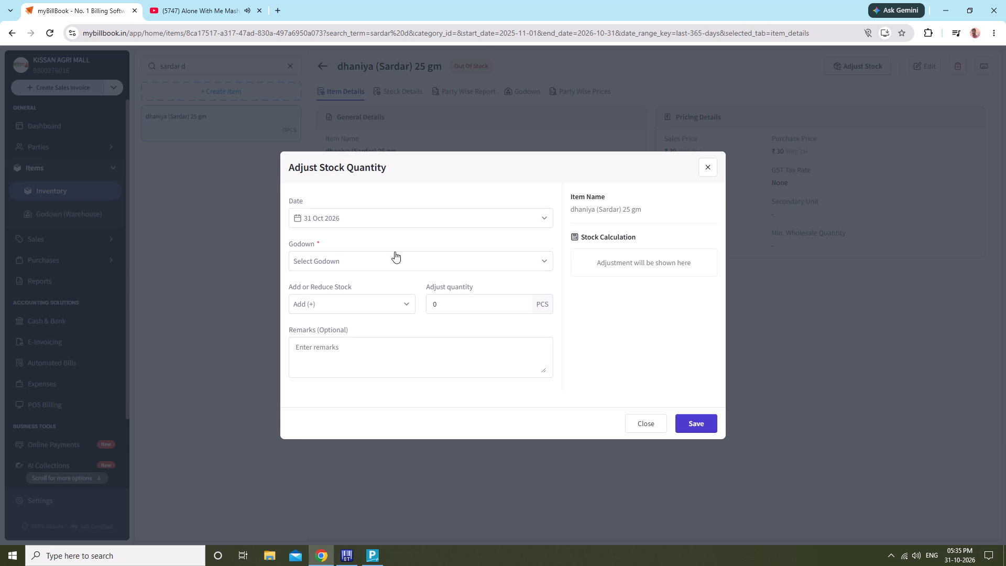
left_click(414, 290)
left_click(451, 304)
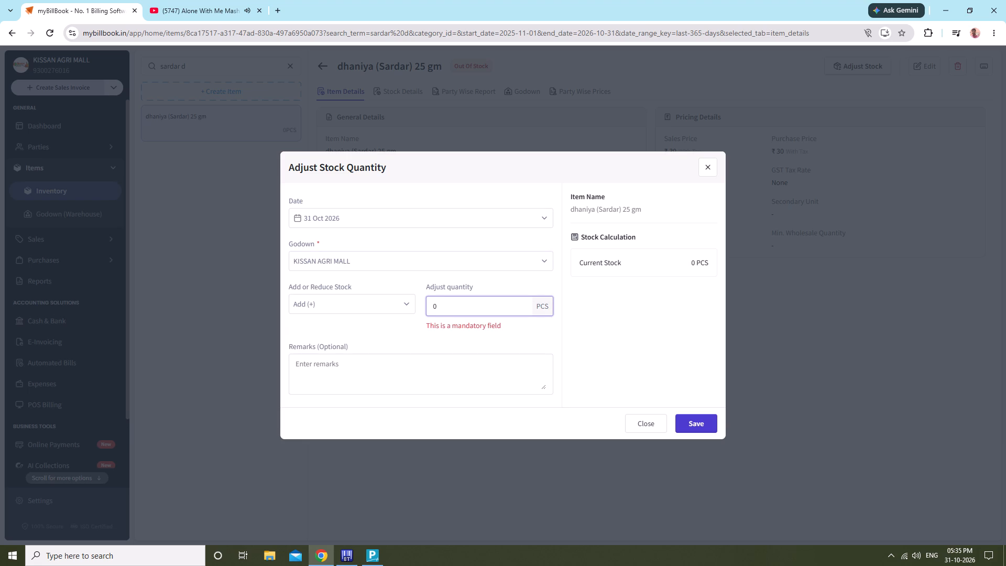
type("340")
left_click(703, 426)
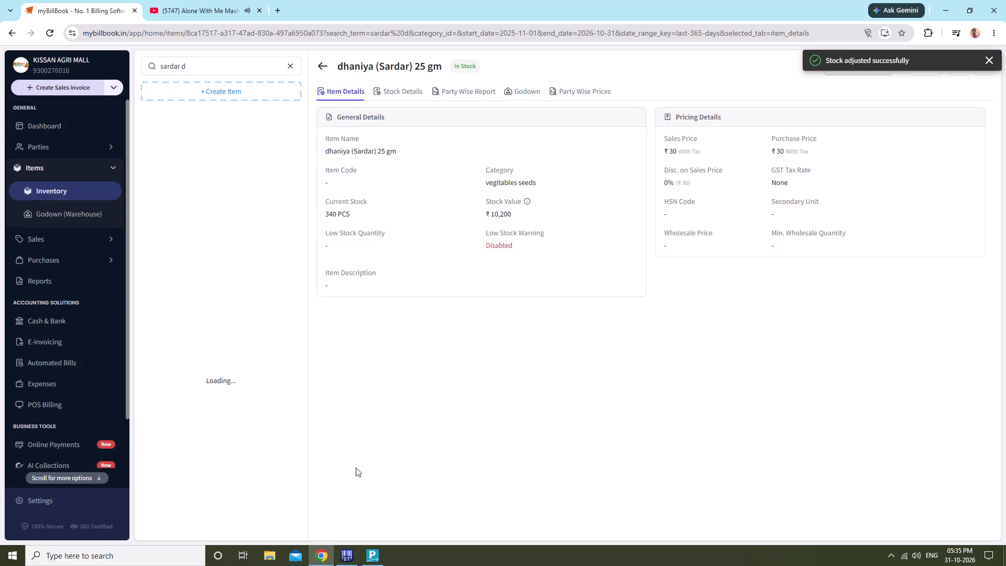
Search the inventory for "bhindi sar" and open the bhindi sardar PF-11 50gm item.
left_click(289, 62)
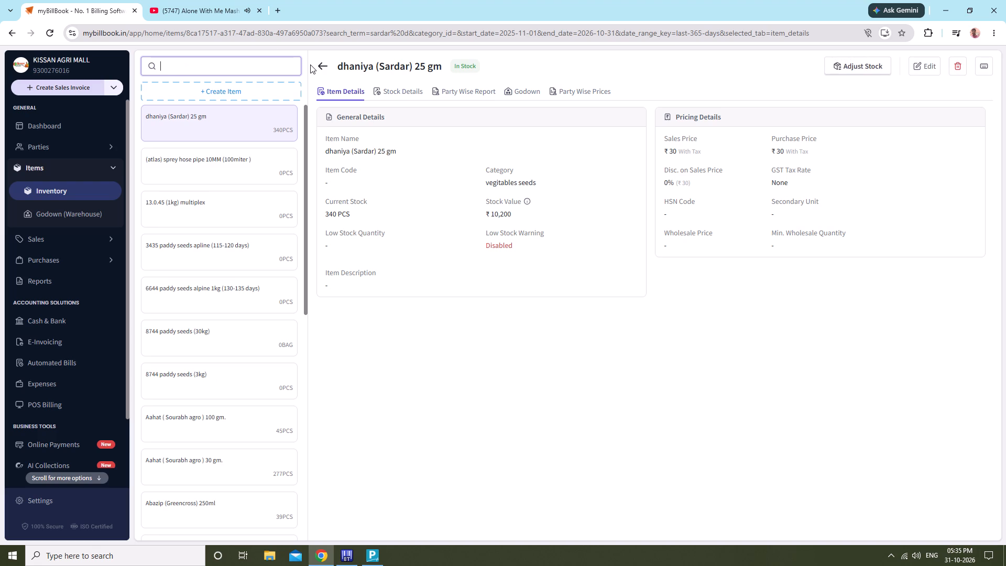
type("bhi")
type("ndi")
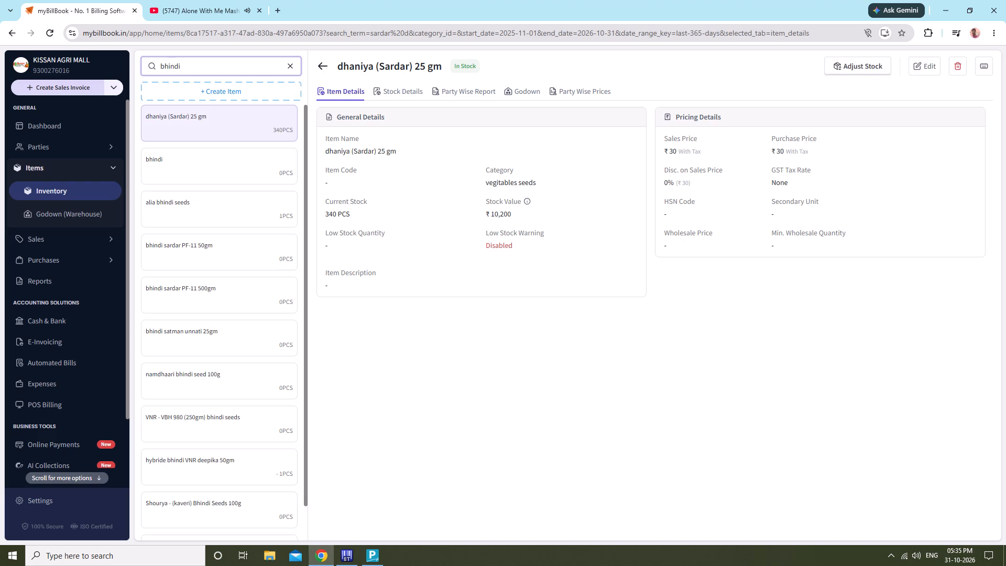
key("space")
type("sa")
key("r")
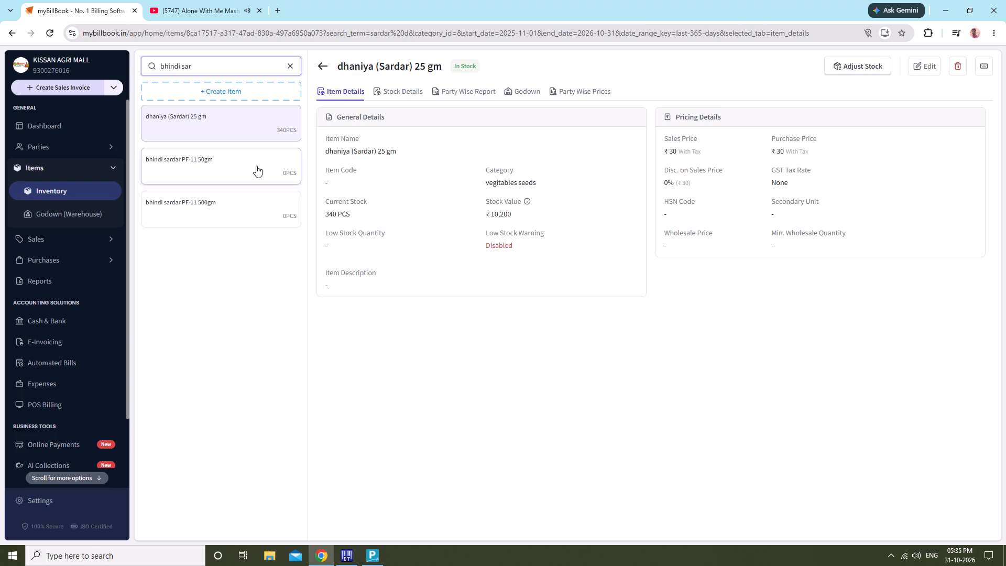
left_click(256, 166)
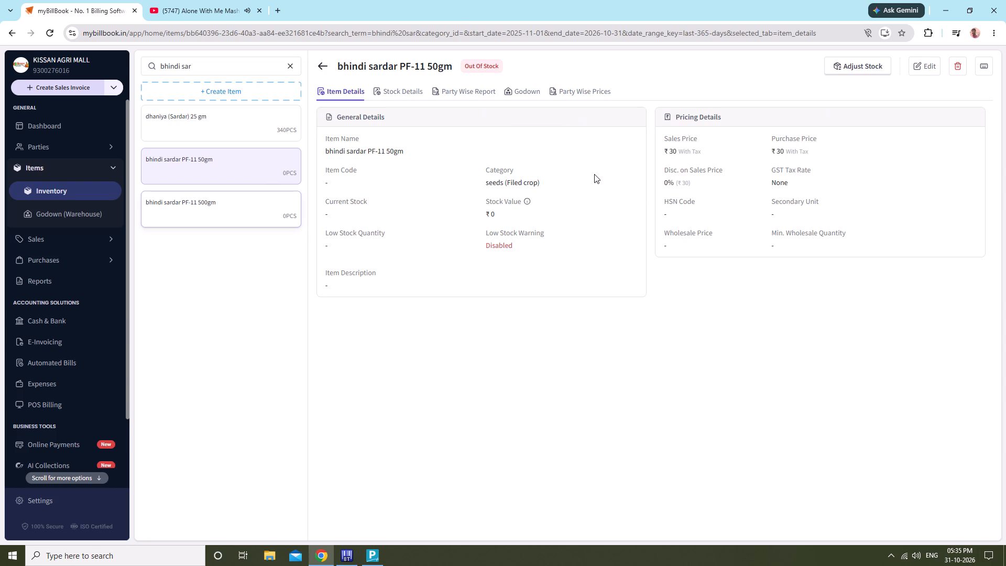
Adjust the stock of bhindi sardar PF-11 50gm by adding 20 PCS in the KISSAN AGRI MALL godown, and save it.
left_click(849, 69)
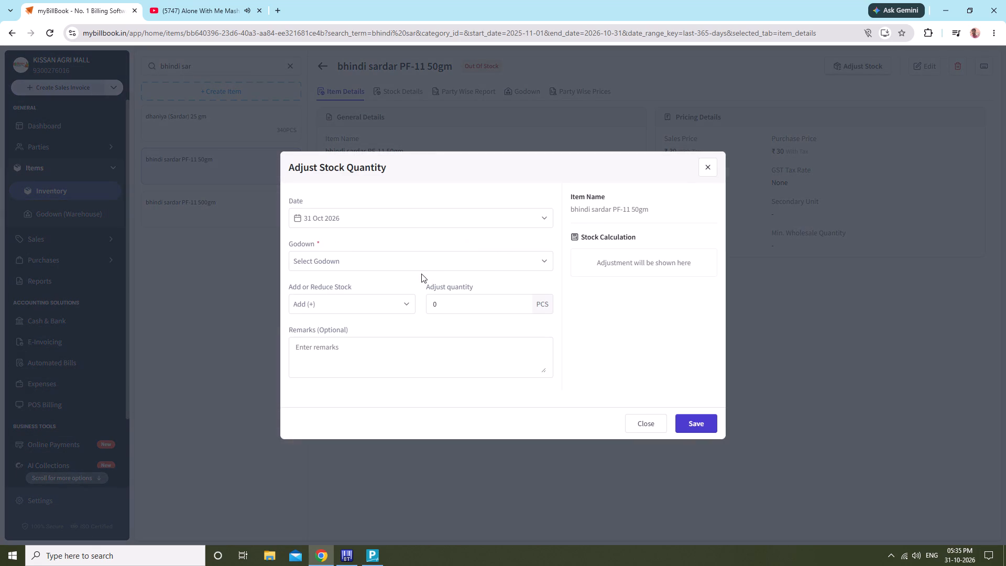
left_click(421, 270)
left_click(419, 292)
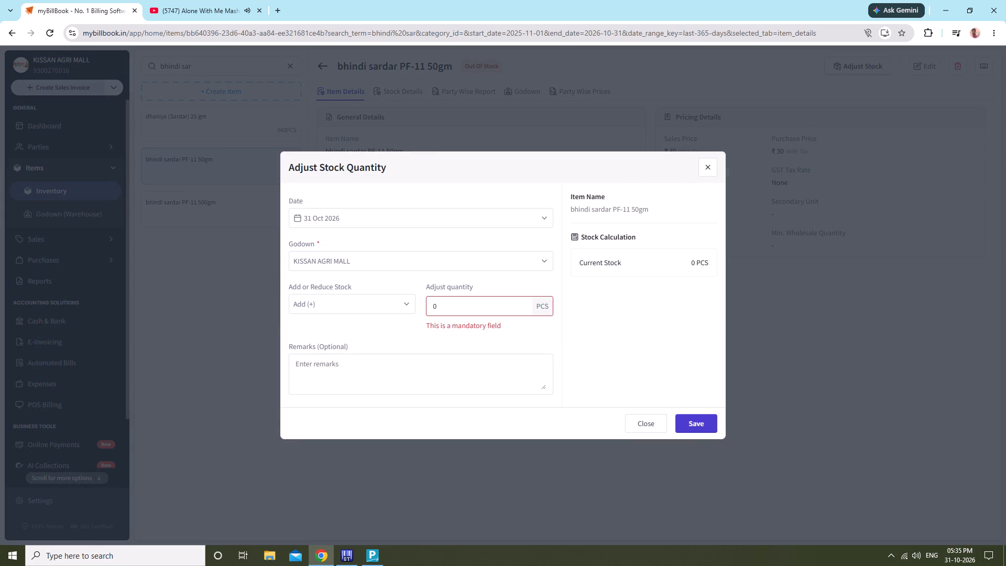
left_click(464, 304)
type("20")
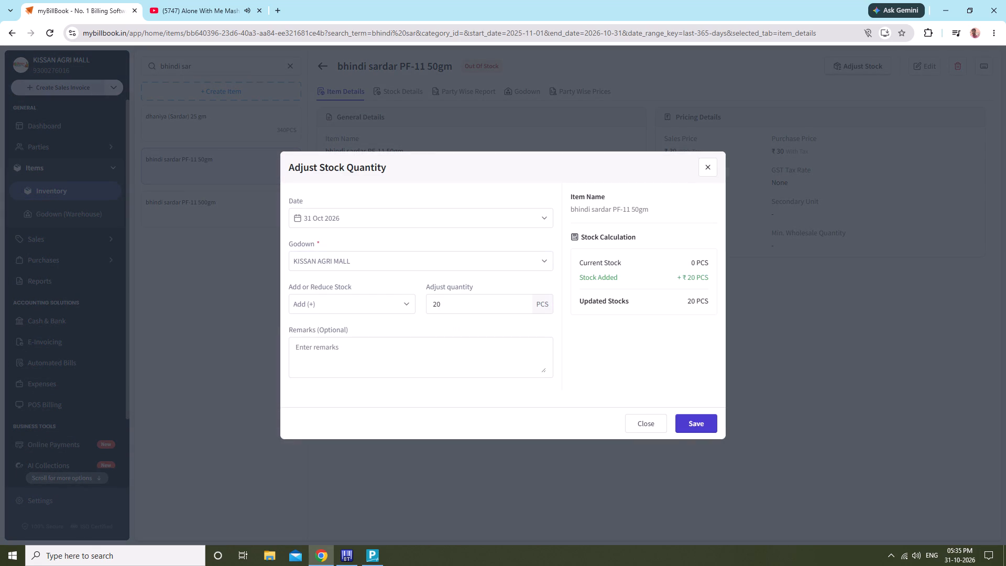
left_click(679, 428)
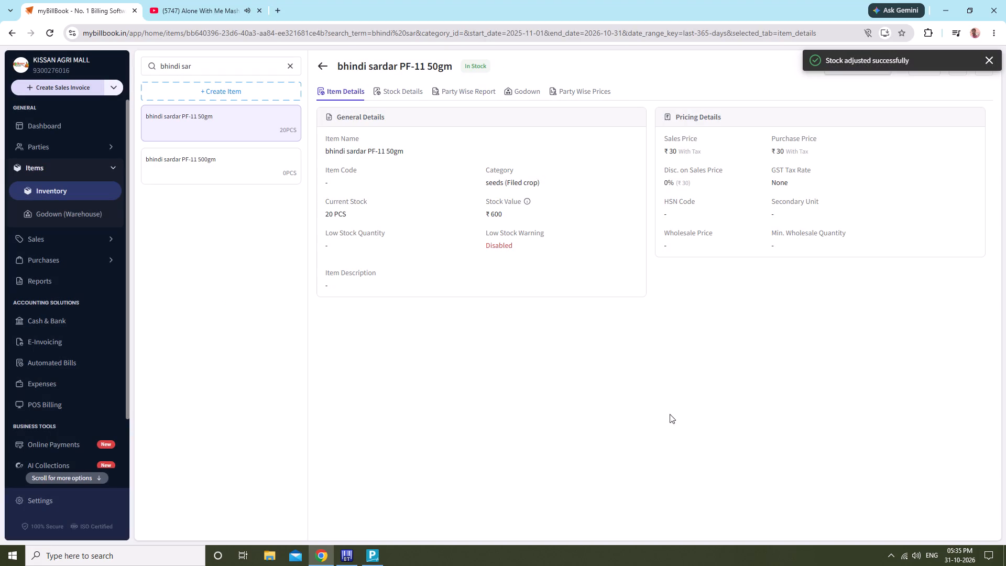
Open bhindi sardar PF-11 50gm for editing and change its item name to "Bhindi (Sardar) PF-11 50gm".
left_click(611, 412)
left_click(687, 102)
left_click_drag(910, 62, 914, 63)
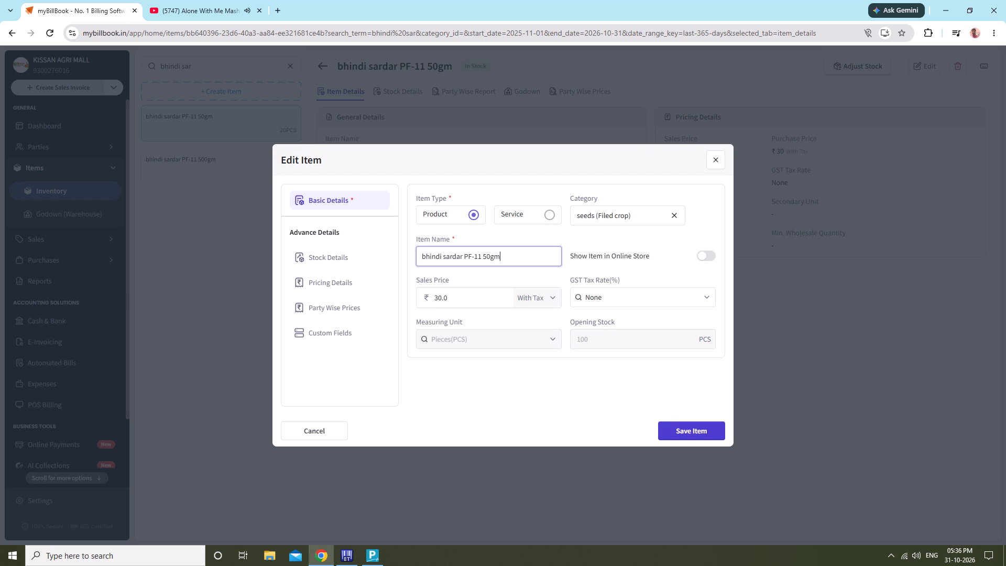
left_click(460, 260)
left_click(463, 258)
key("shift+parenright")
left_click(444, 257)
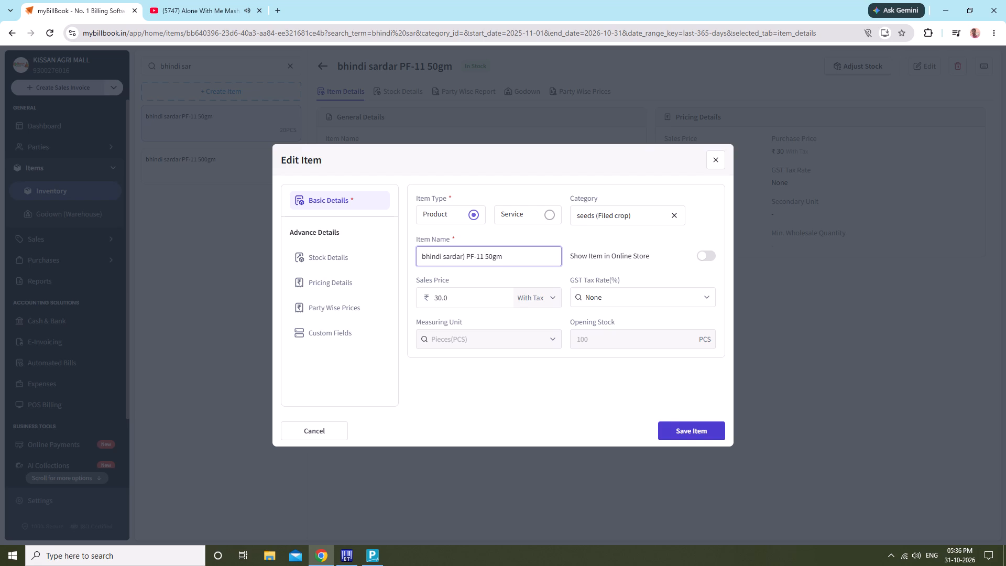
key("shift+parenleft")
left_click(448, 258)
key("BackSpace")
key("shift+s")
left_click(424, 257)
key("BackSpace")
key("shift+b")
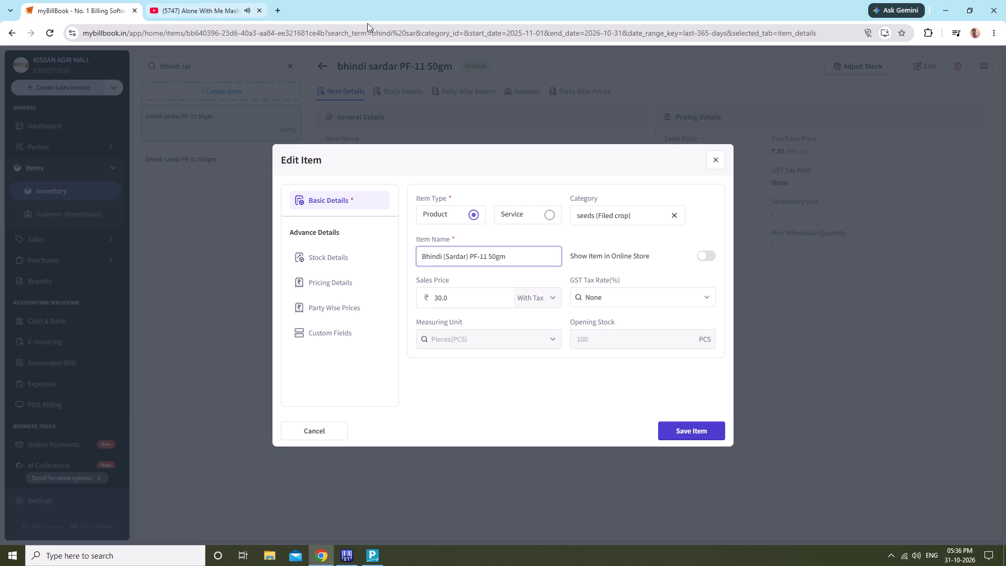
Open myBillBook in a new browser tab and start a new sales invoice.
left_click(278, 11)
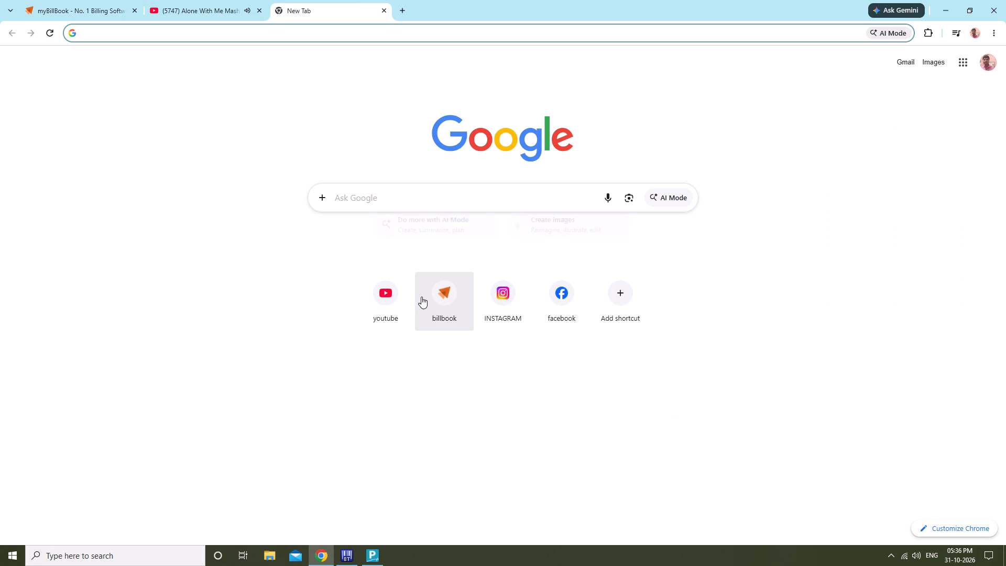
double_click(426, 297)
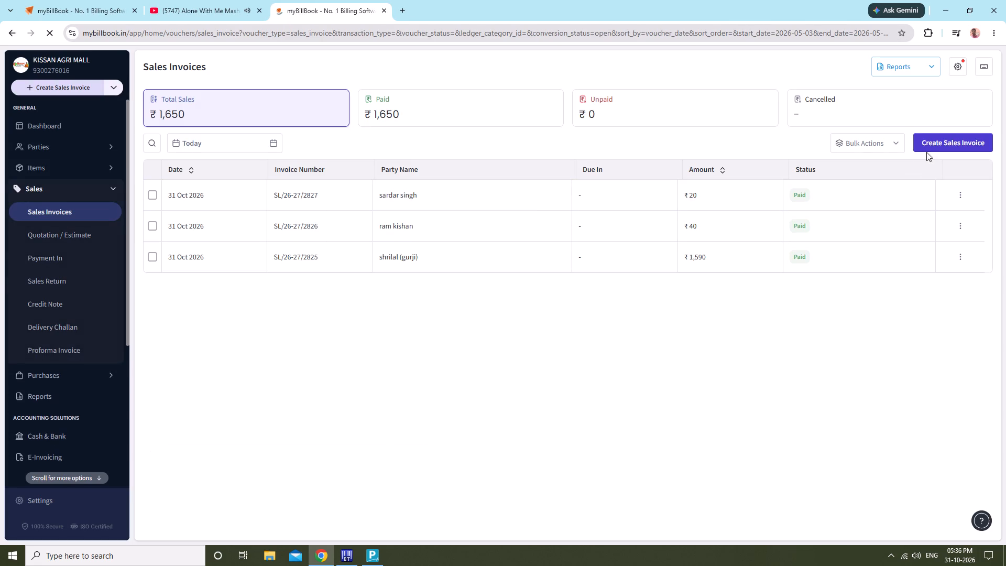
left_click(74, 92)
left_click(76, 89)
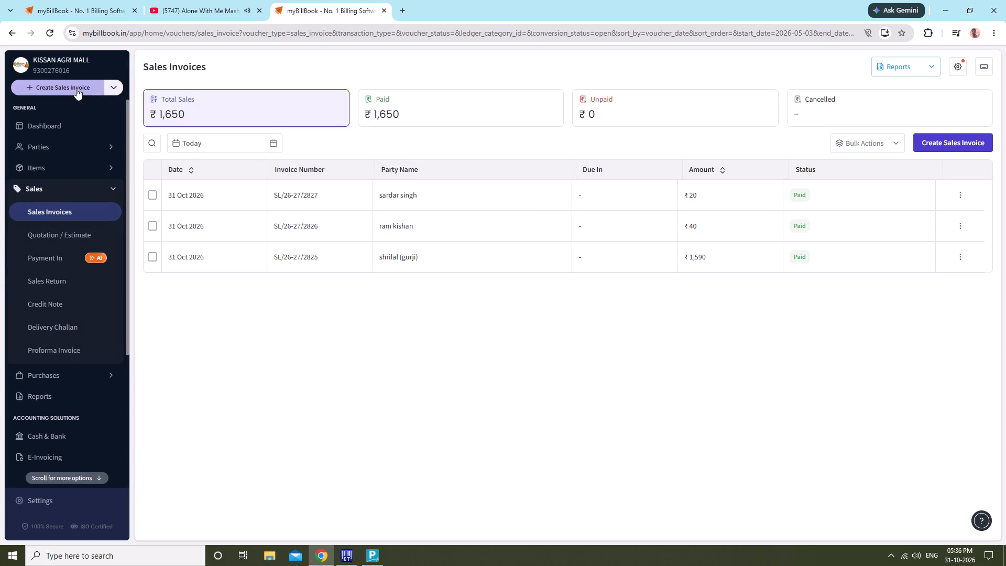
Open the item picker for the new invoice and search for "19:19:".
left_click(351, 269)
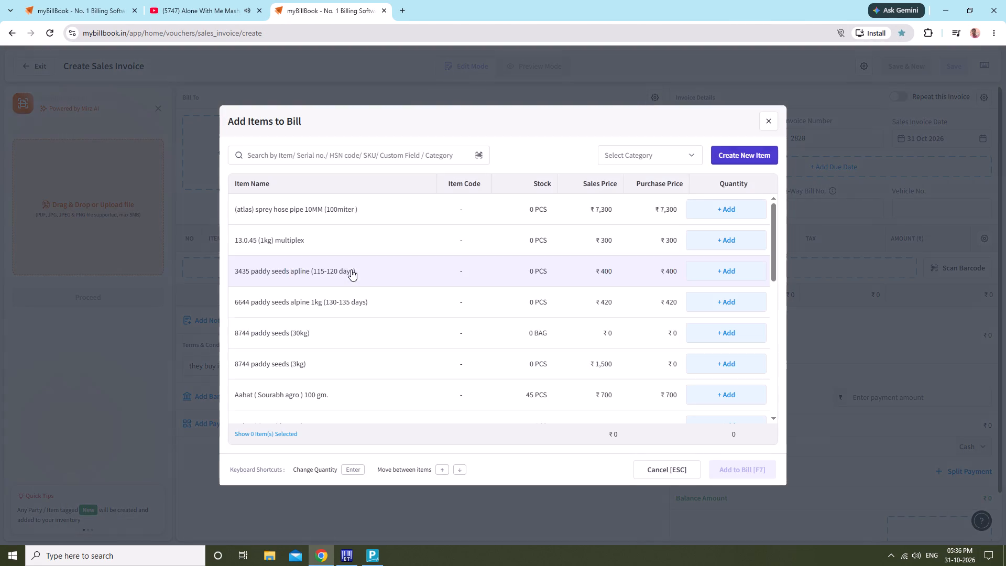
type("19")
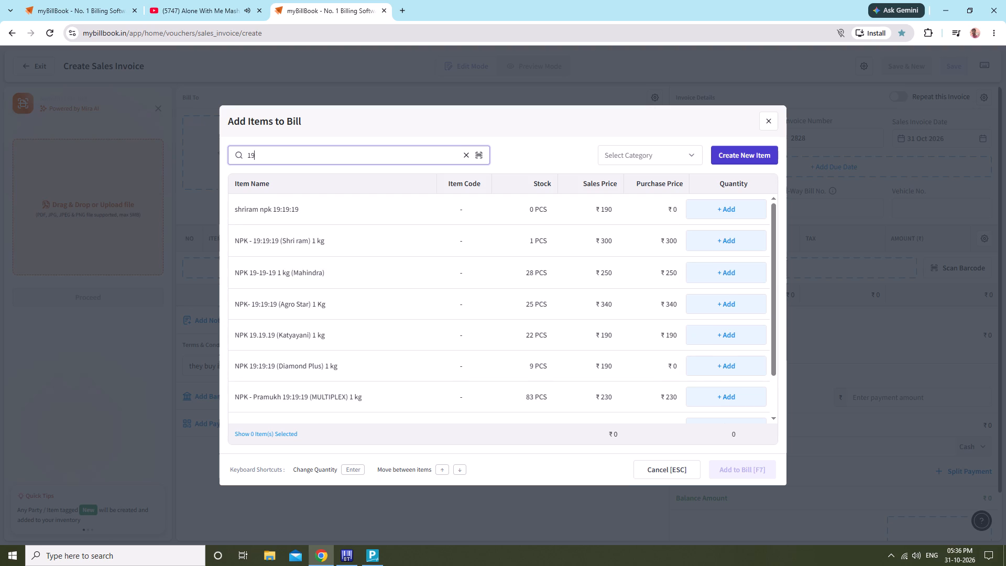
key("shift+colon")
type("19")
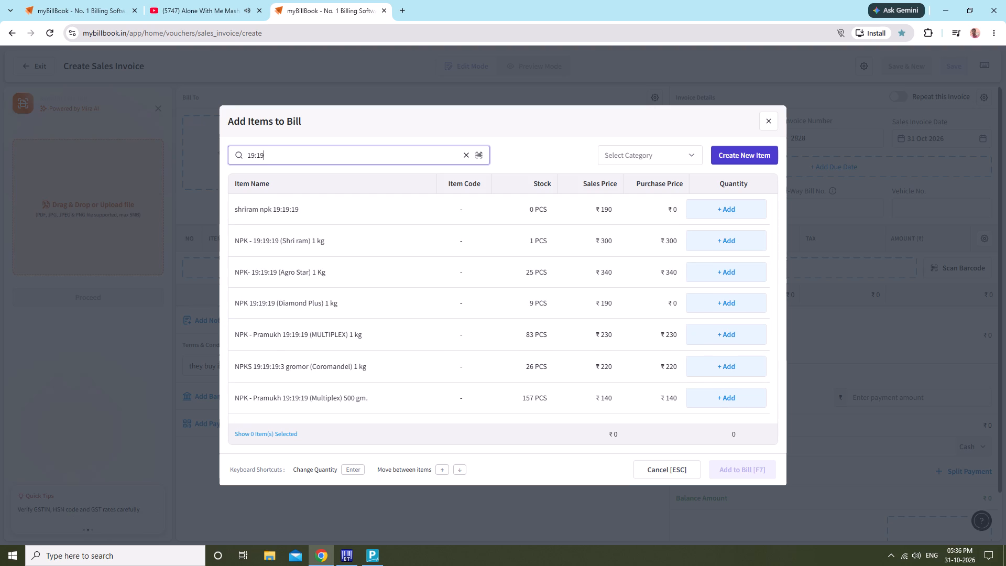
key("shift+colon")
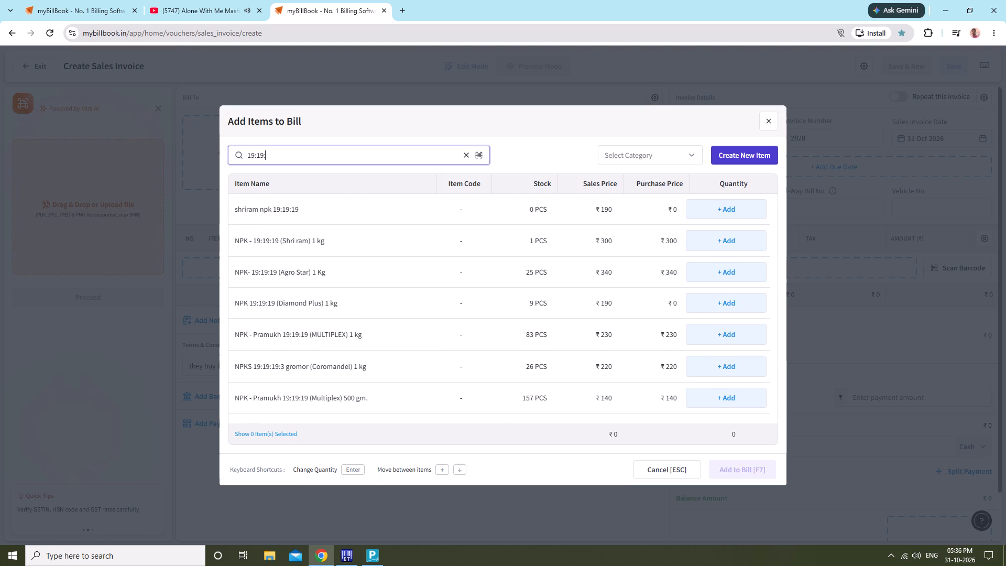
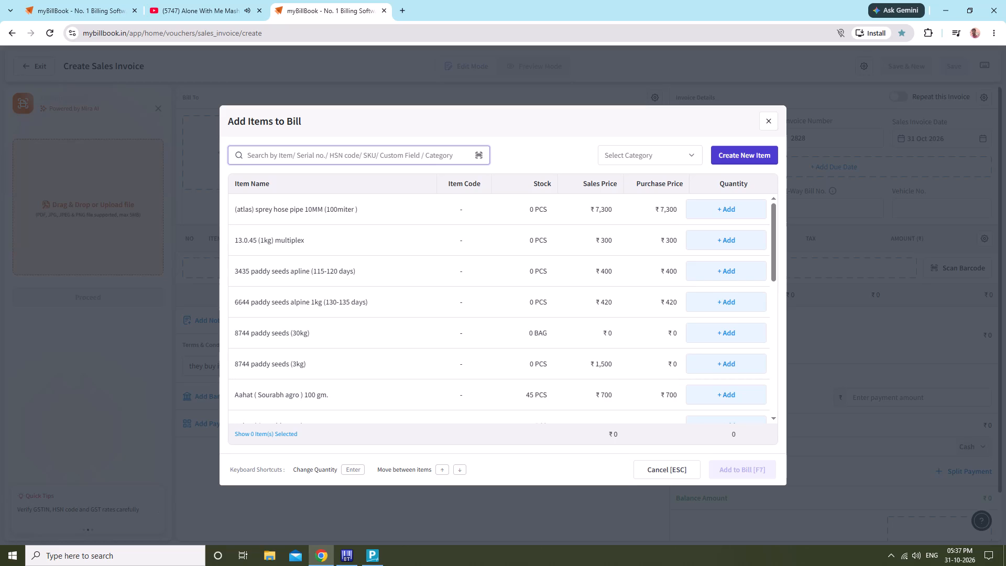
Search the items for "katya" and add one NPK - 00.52.34 (Katyayani) 1 kg and one NPK 19.19.19 (Katyayani) 1 kg to the invoice.
type("katy")
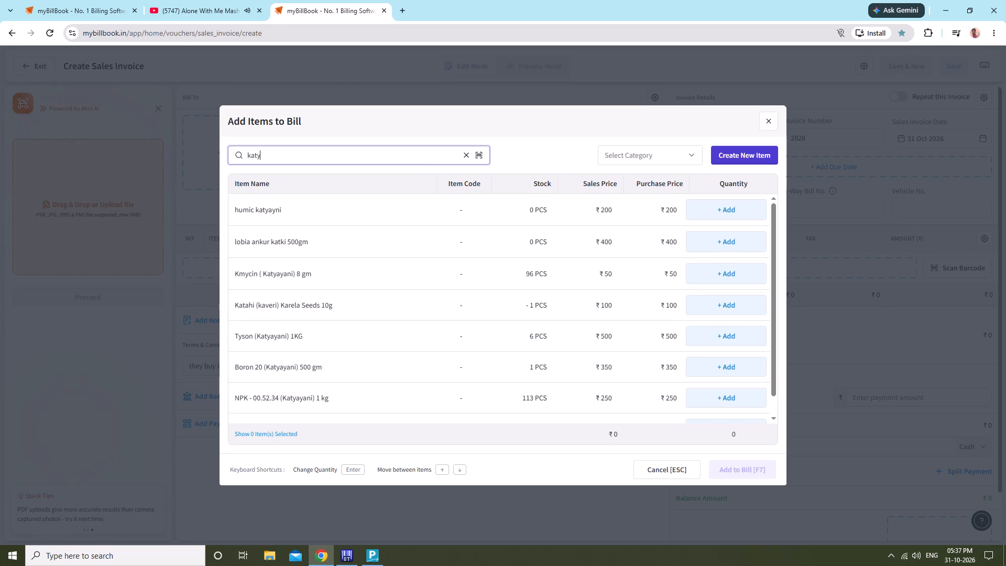
key("a")
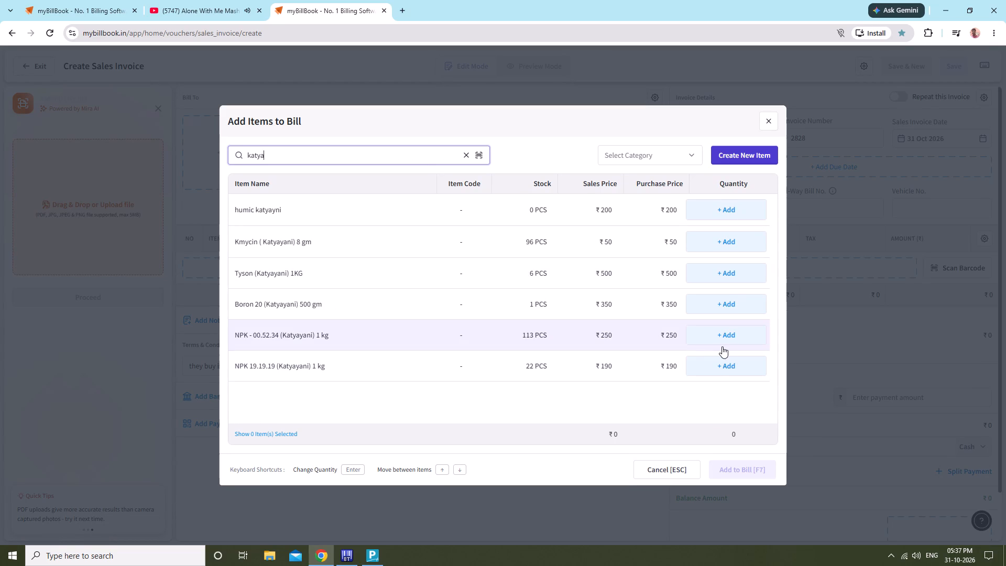
left_click(722, 345)
left_click(731, 326)
left_click(715, 371)
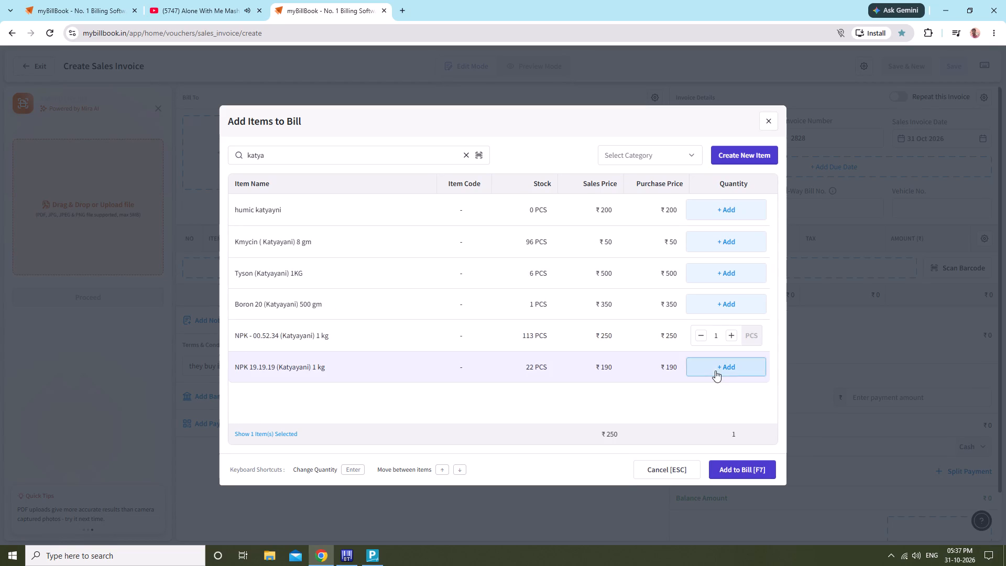
left_click(727, 473)
left_click(438, 158)
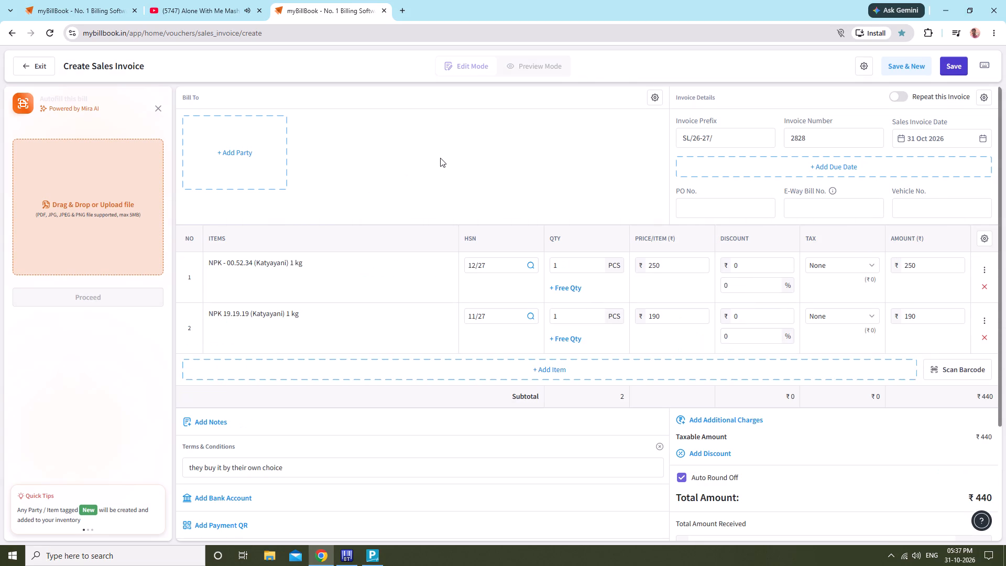
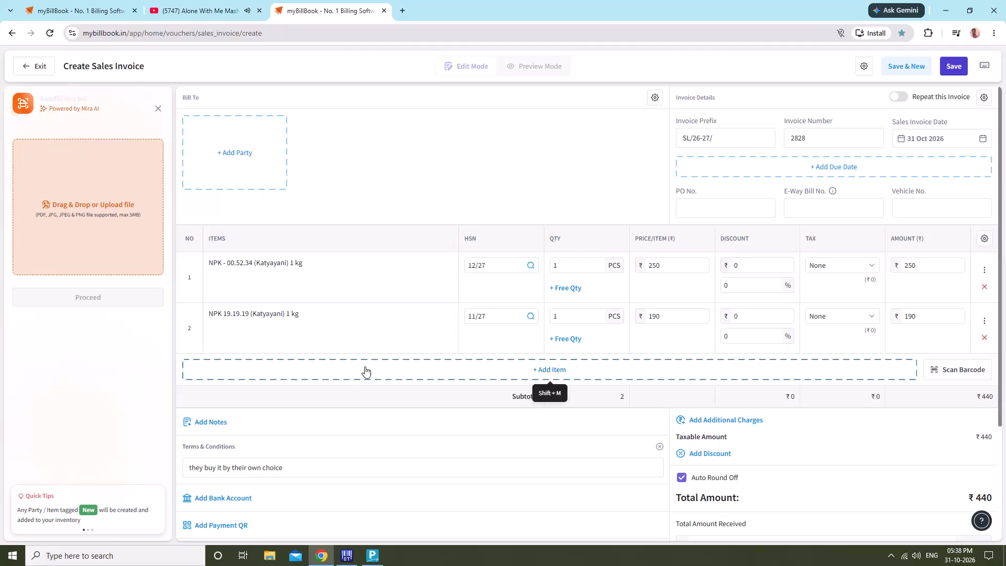
Search the items for "rahu" and add one Rahul spray pump 2 liter to the invoice.
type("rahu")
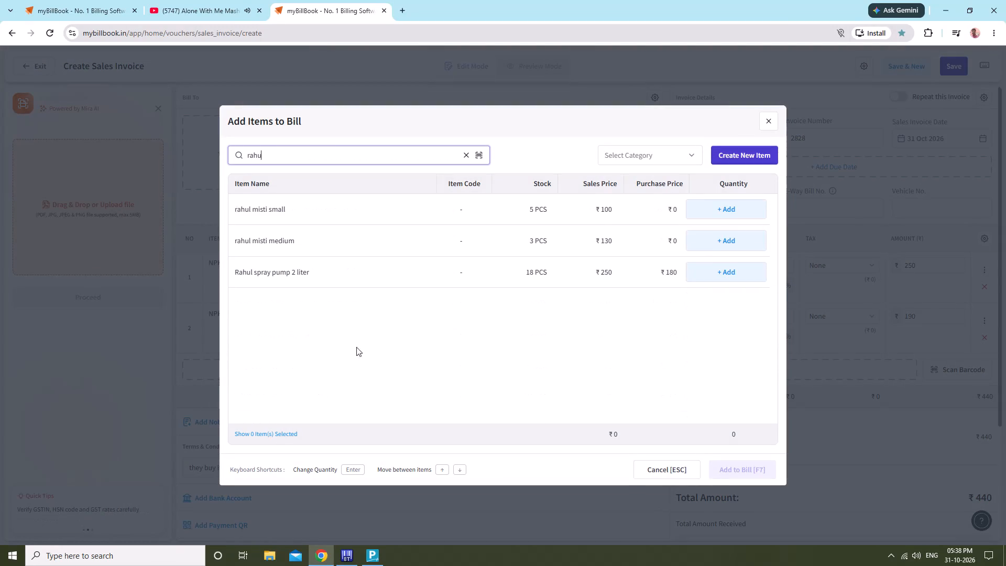
left_click(703, 273)
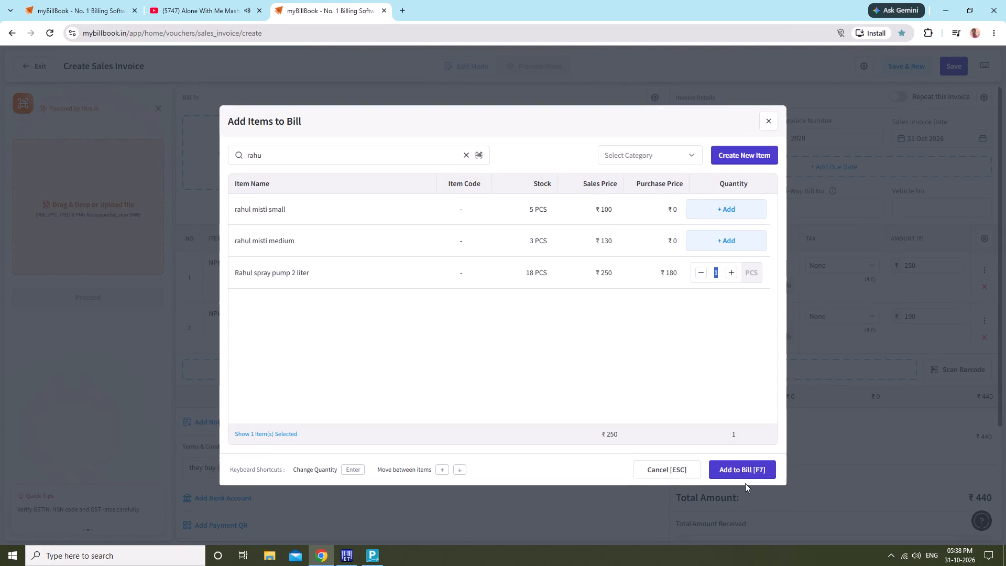
left_click(745, 483)
left_click(752, 475)
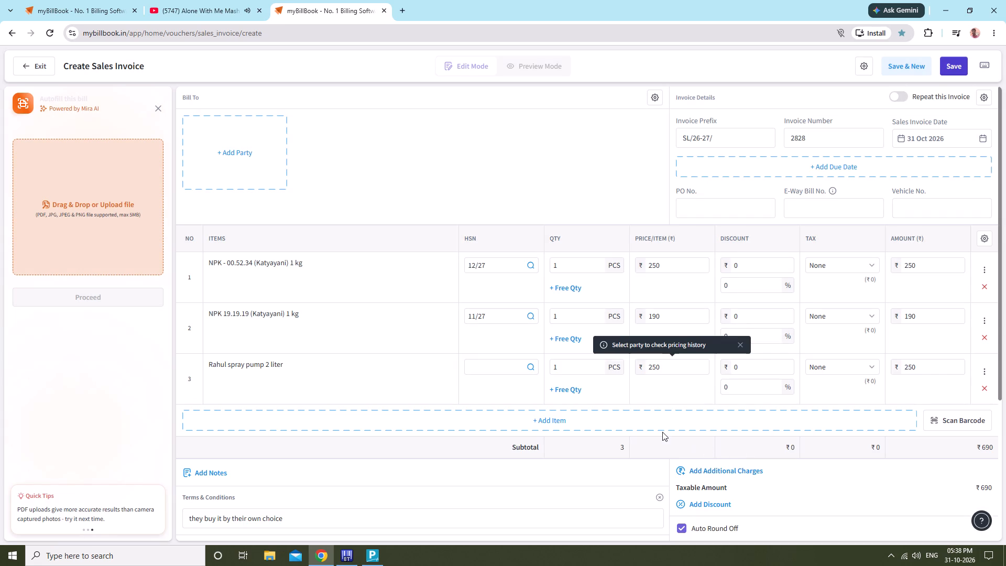
left_click(212, 143)
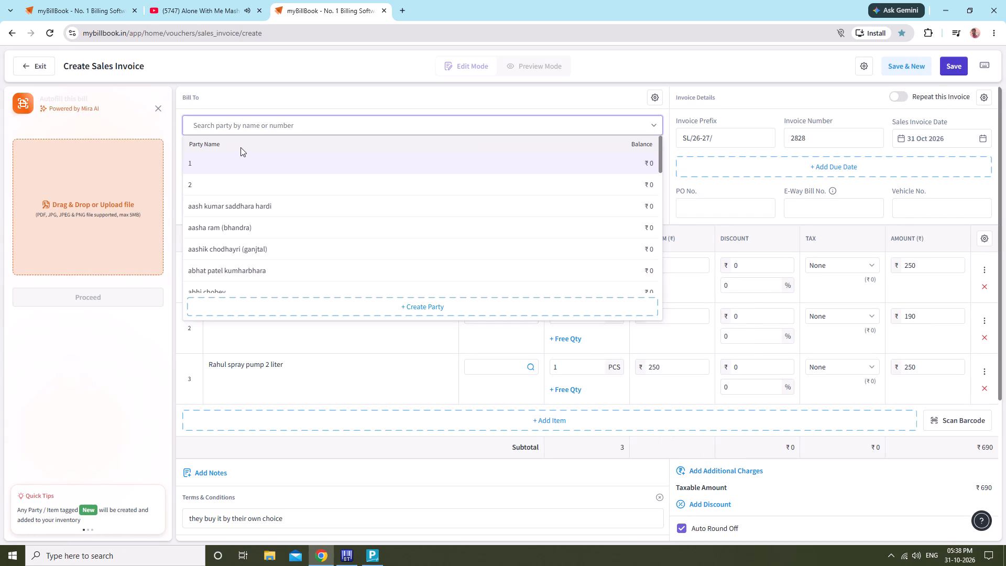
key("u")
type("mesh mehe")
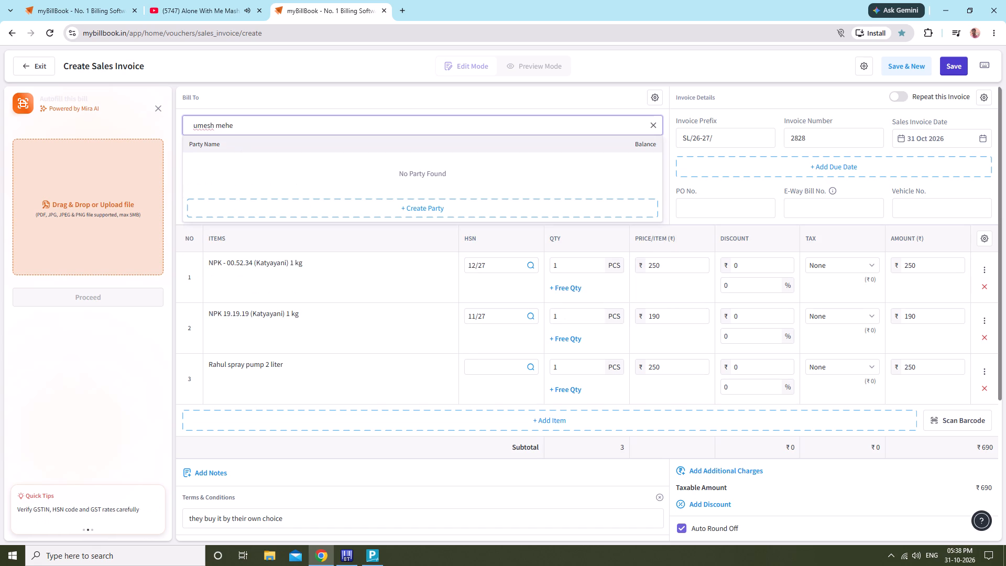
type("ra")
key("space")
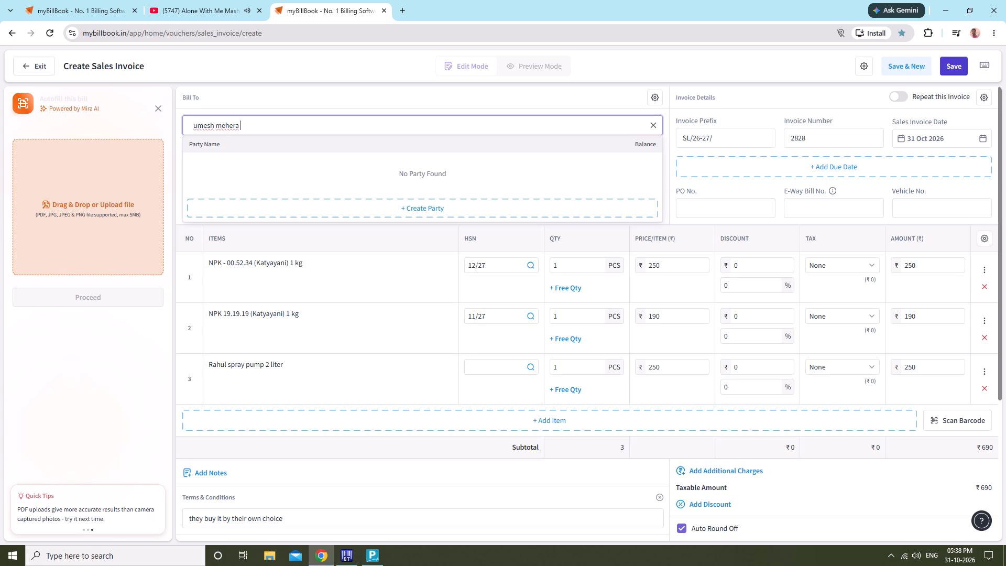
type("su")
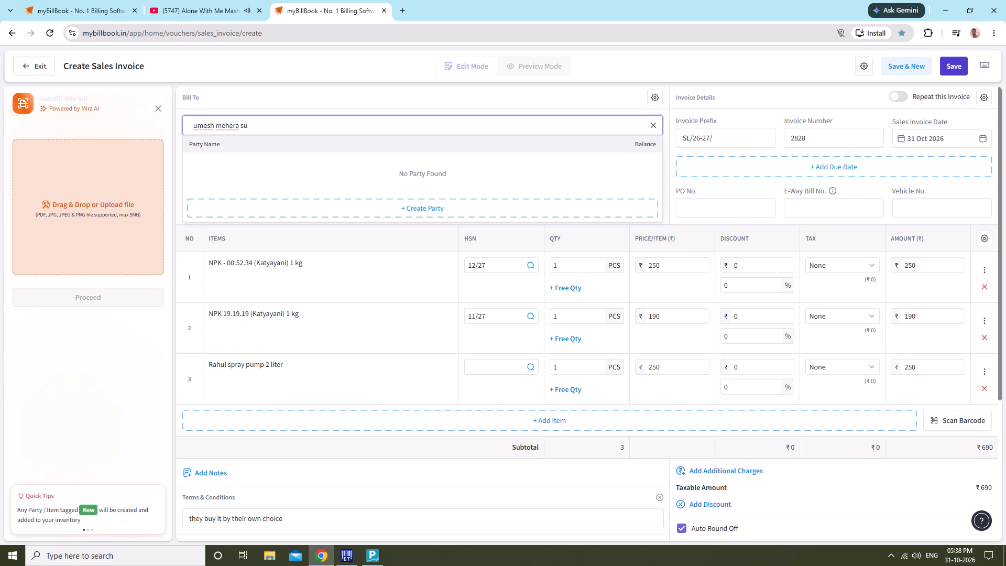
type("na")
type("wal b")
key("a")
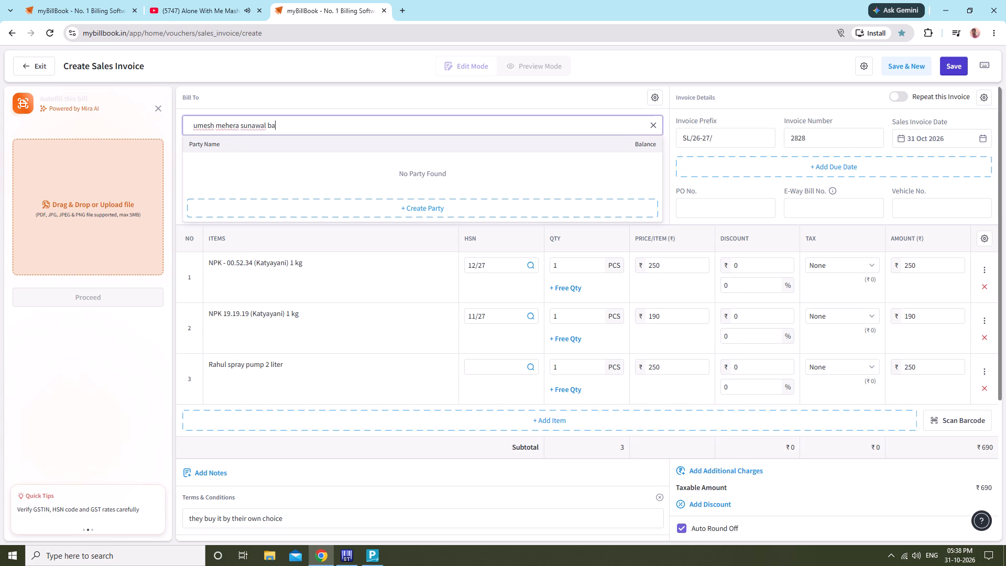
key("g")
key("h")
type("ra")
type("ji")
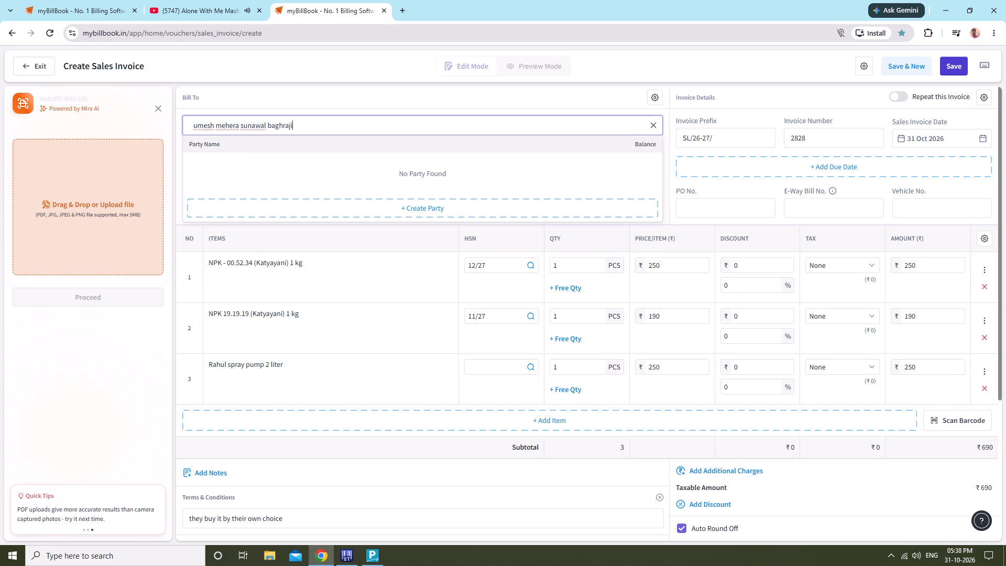
left_click(496, 200)
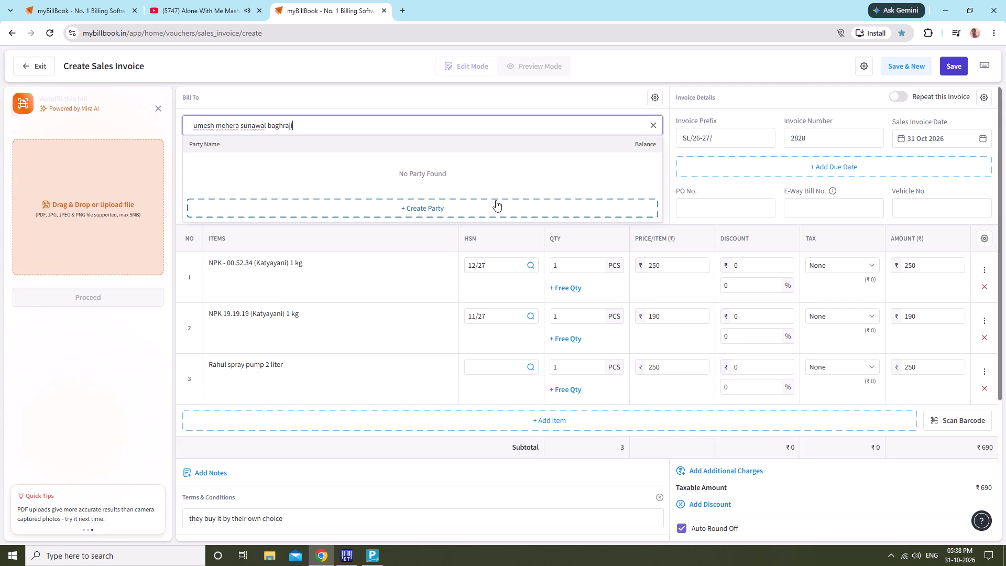
left_click(677, 447)
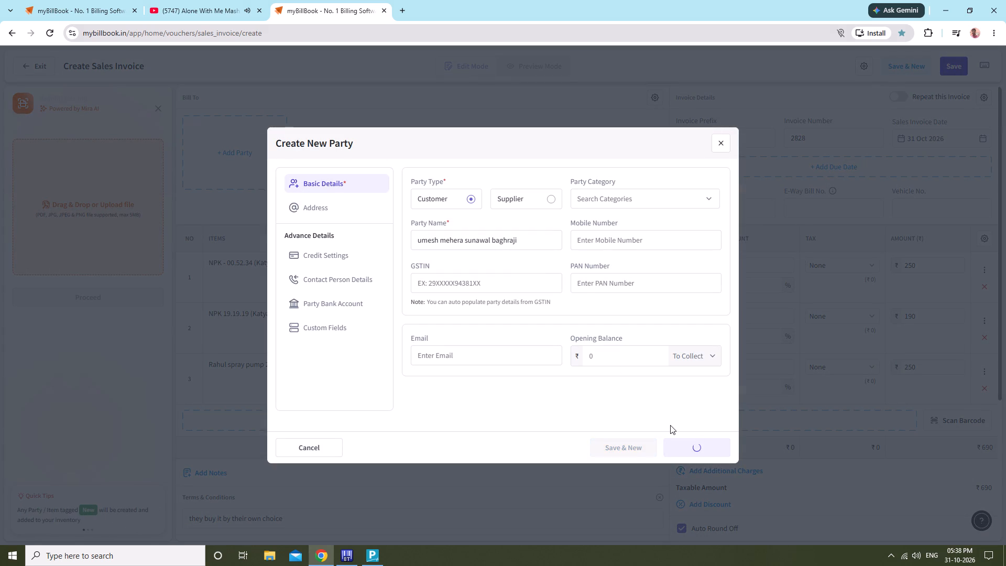
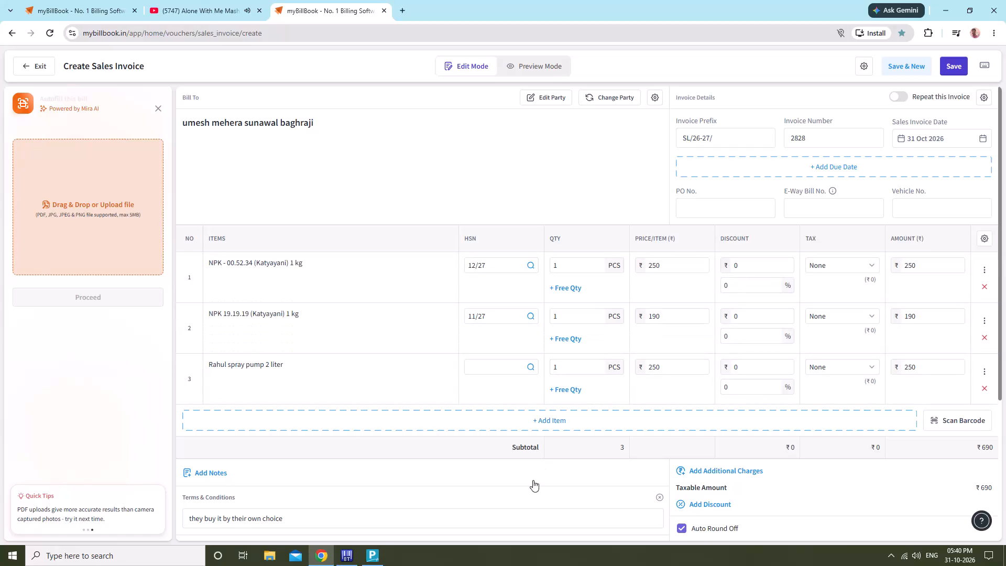
Search the items for "muli" and add two pieces of Muli (Sardar) 10 gm. to the invoice.
left_click(513, 410)
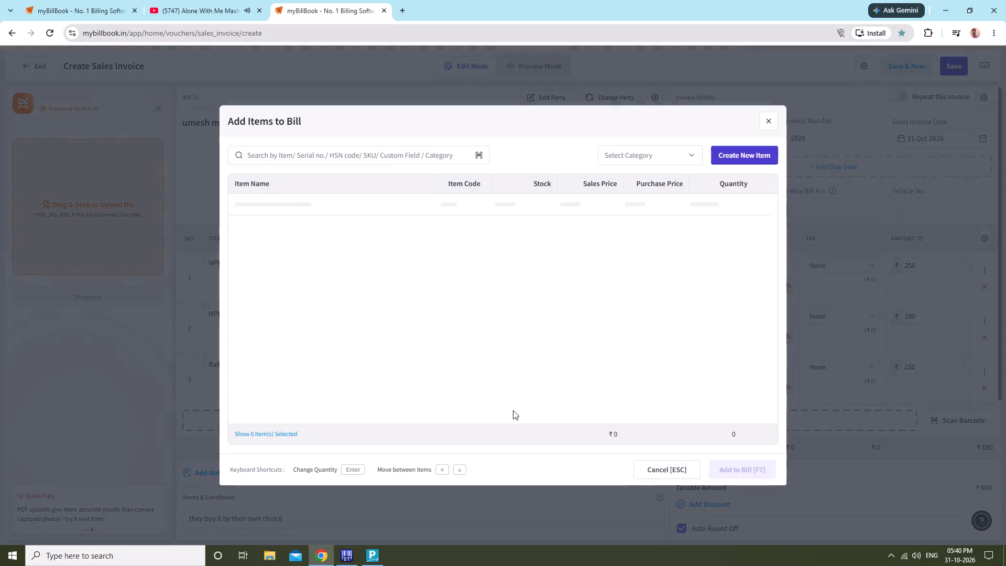
type("mooo")
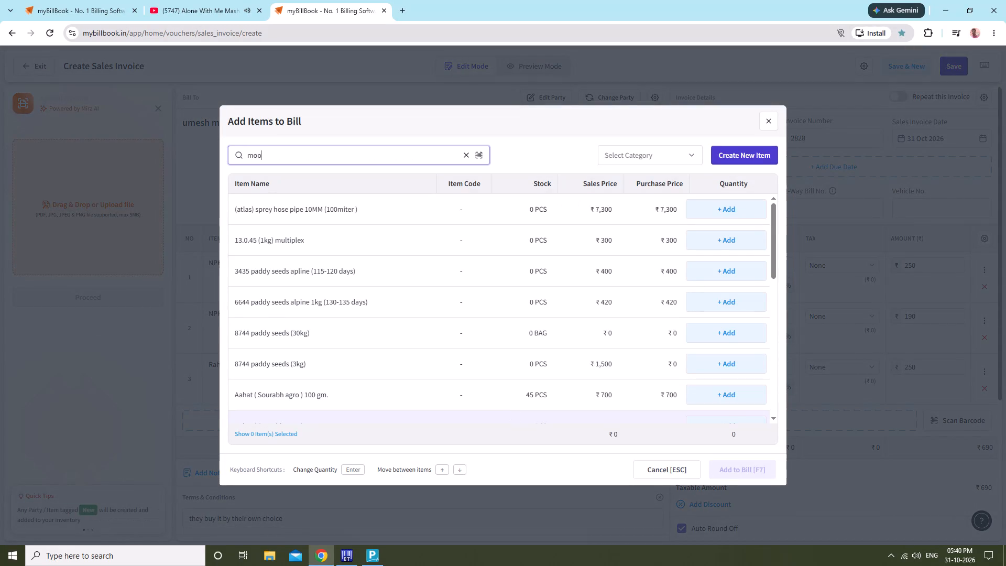
key("BackSpace")
key("BackSpace")
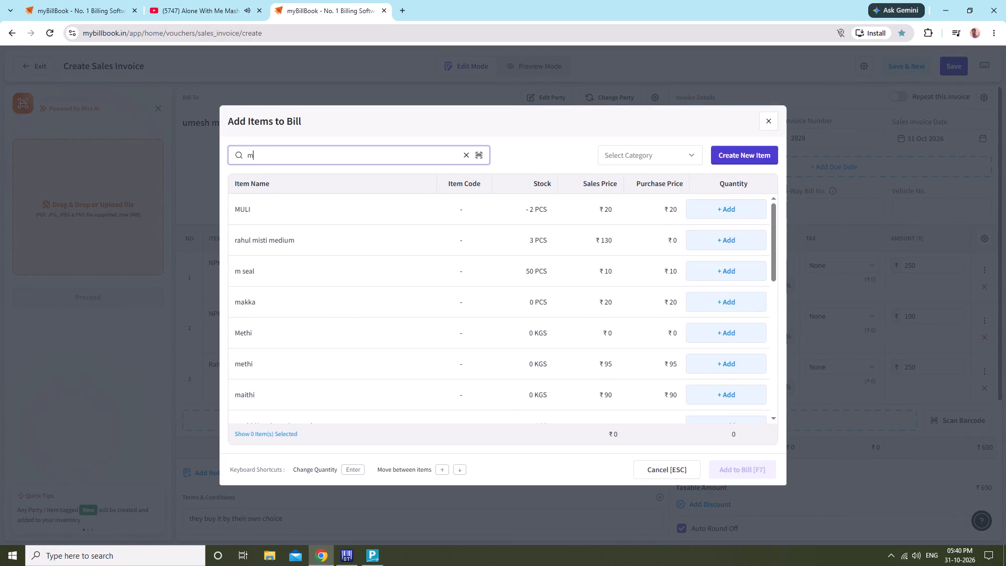
type("uli")
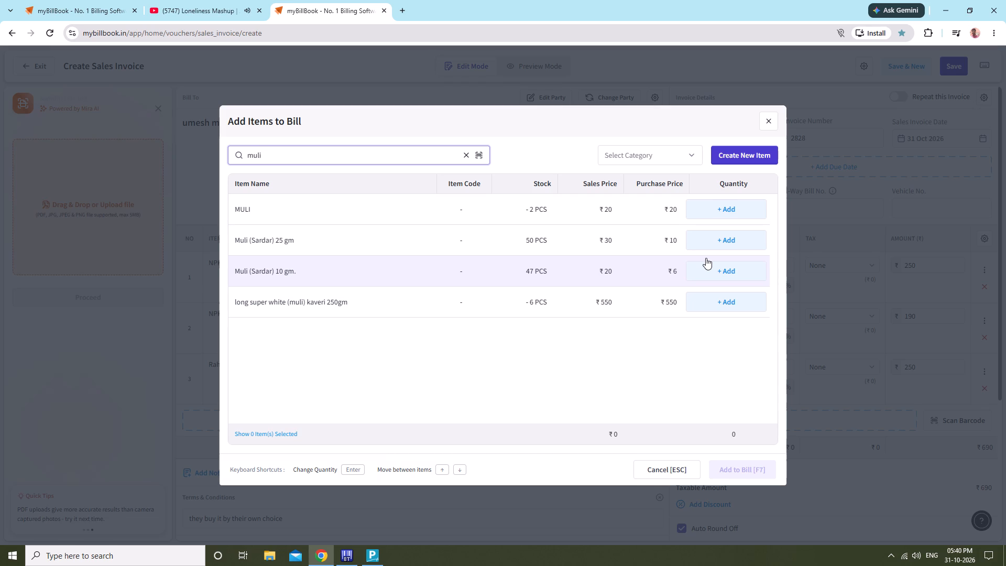
left_click(709, 268)
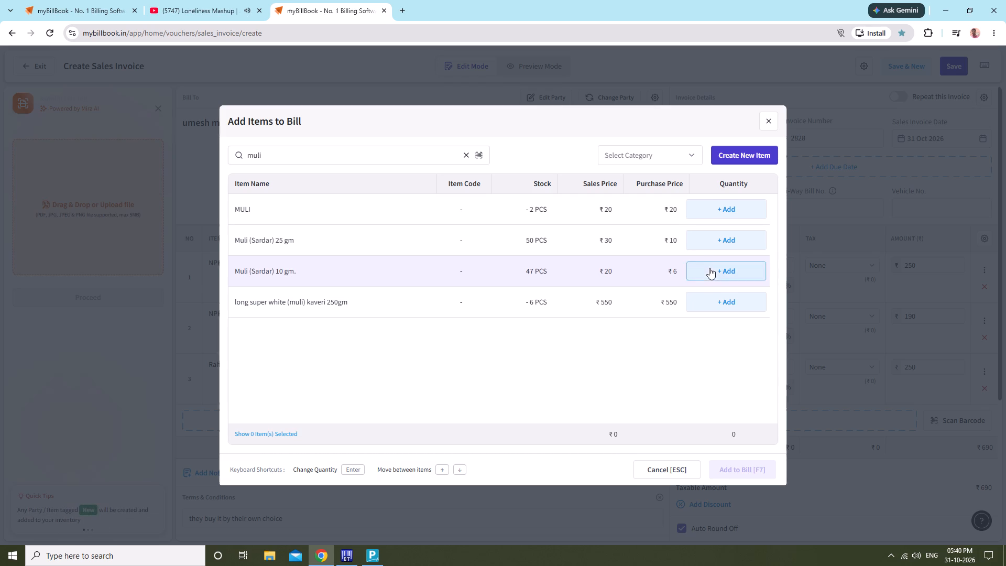
left_click(729, 268)
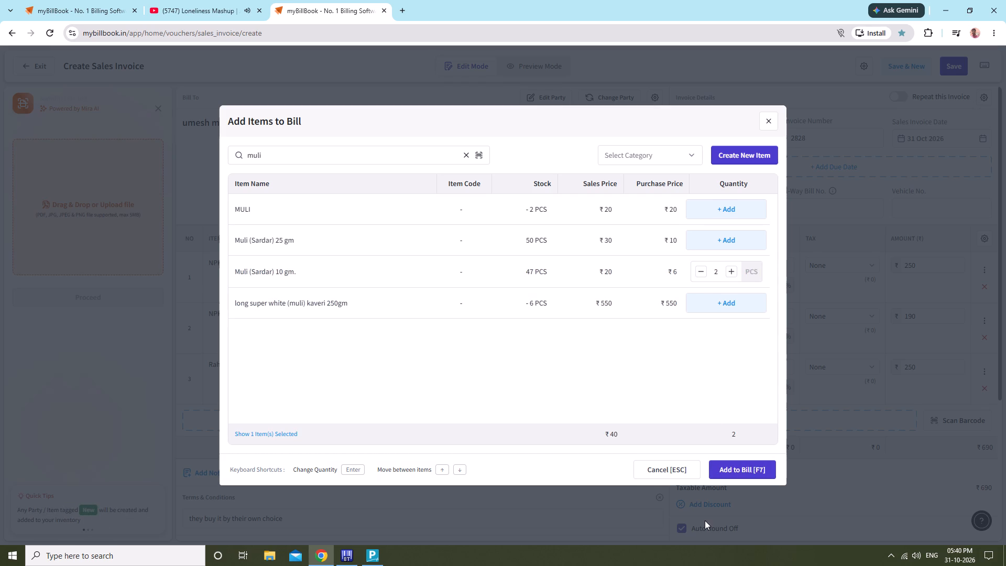
left_click(730, 470)
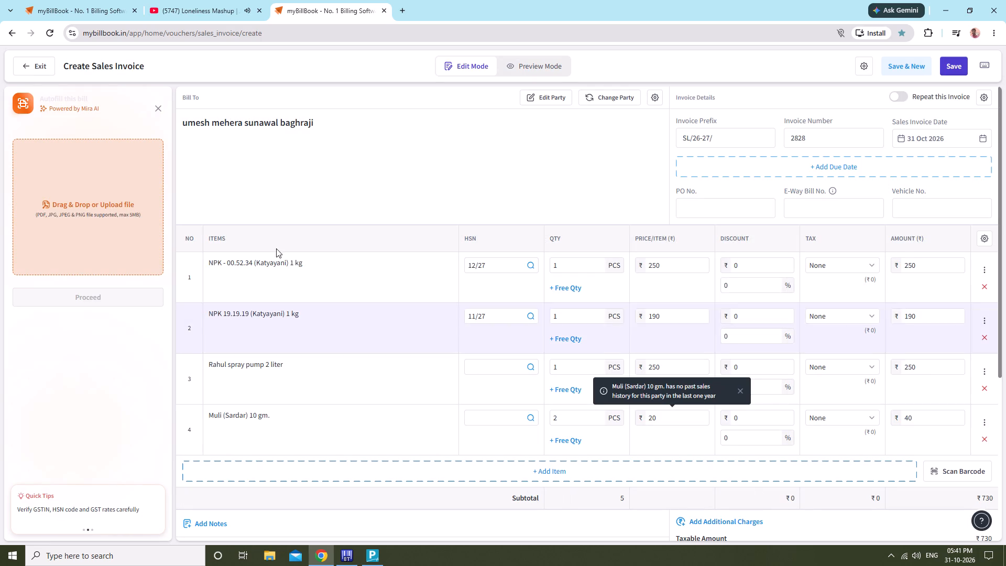
left_click(396, 139)
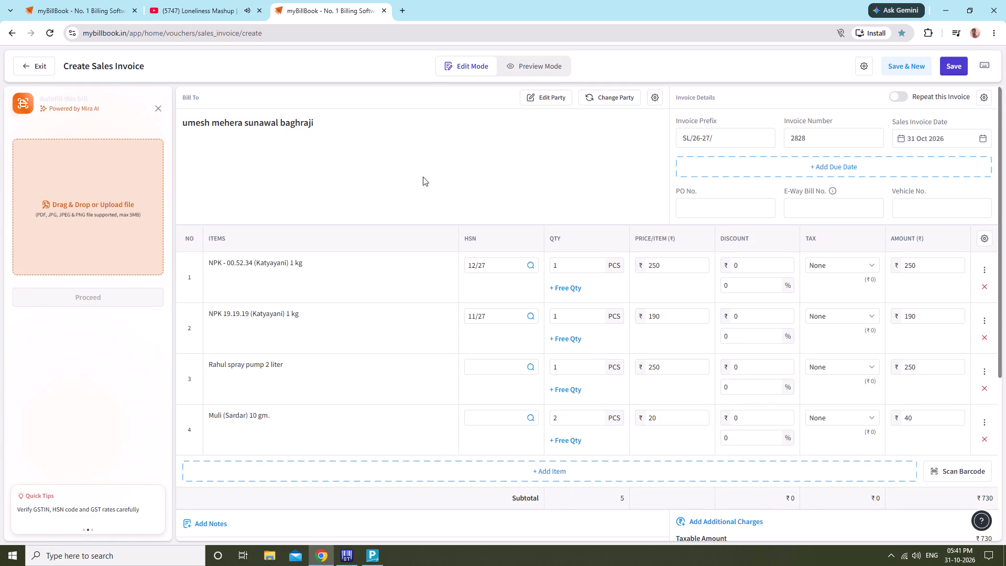
Mark the sales invoice as fully paid and save it.
scroll(452, 242, "down", 2)
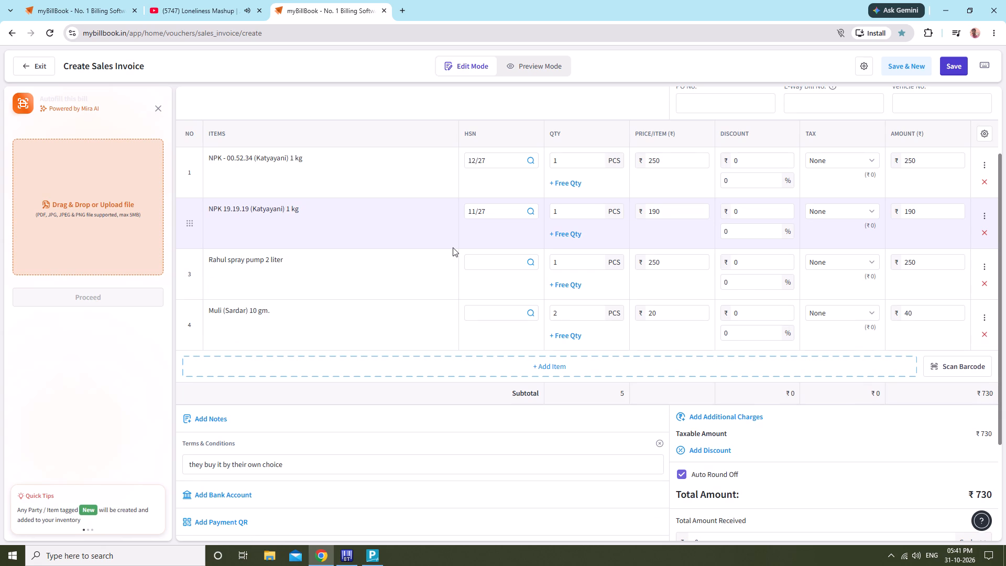
scroll(471, 306, "down", 1)
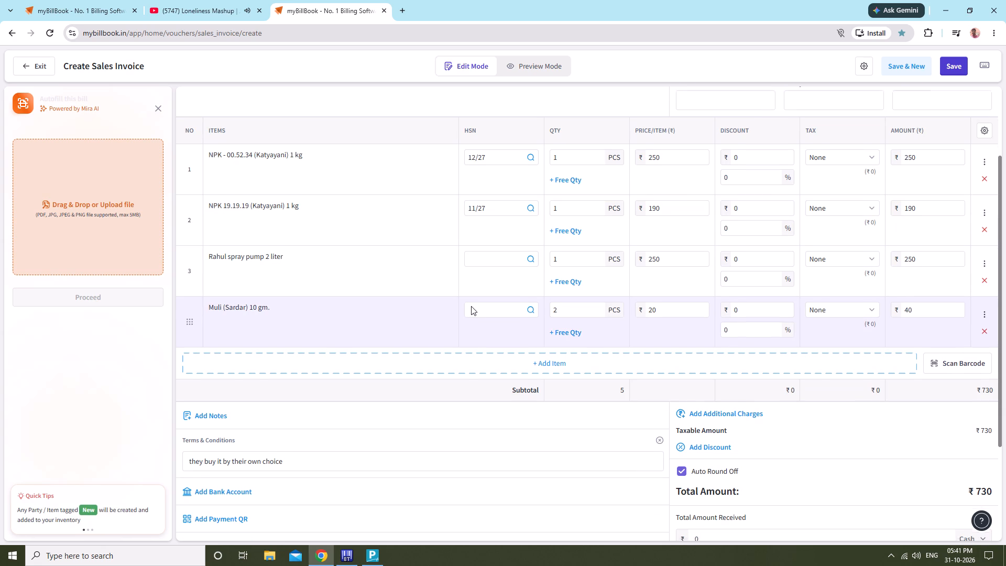
scroll(471, 306, "down", 1)
left_click(684, 462)
scroll(689, 465, "up", 3)
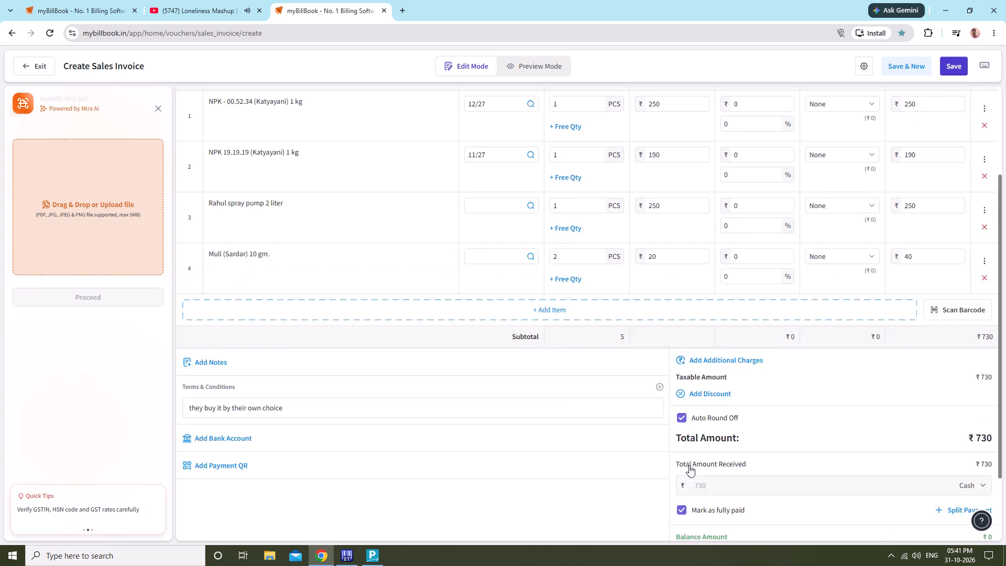
scroll(689, 465, "up", 6)
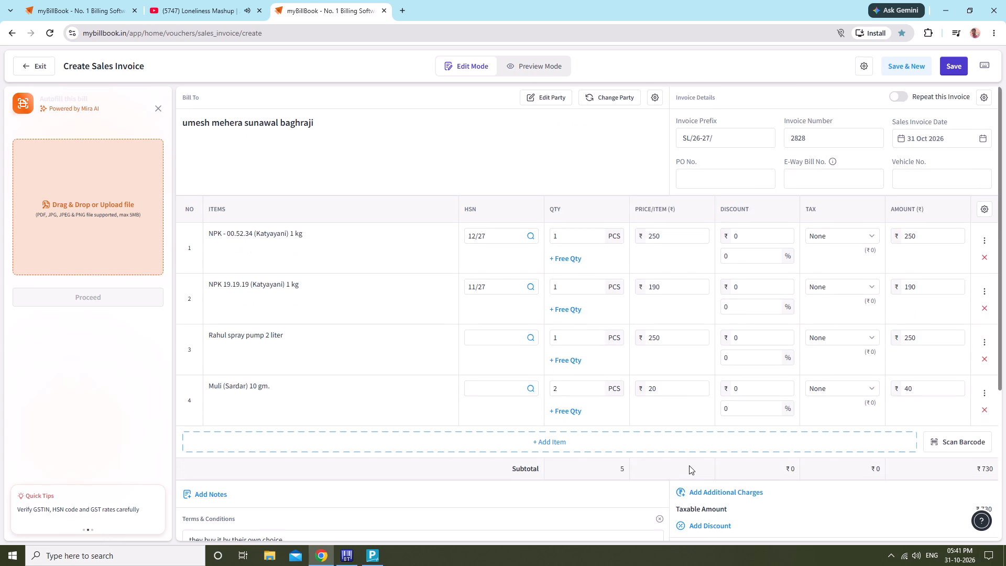
scroll(819, 363, "down", 4)
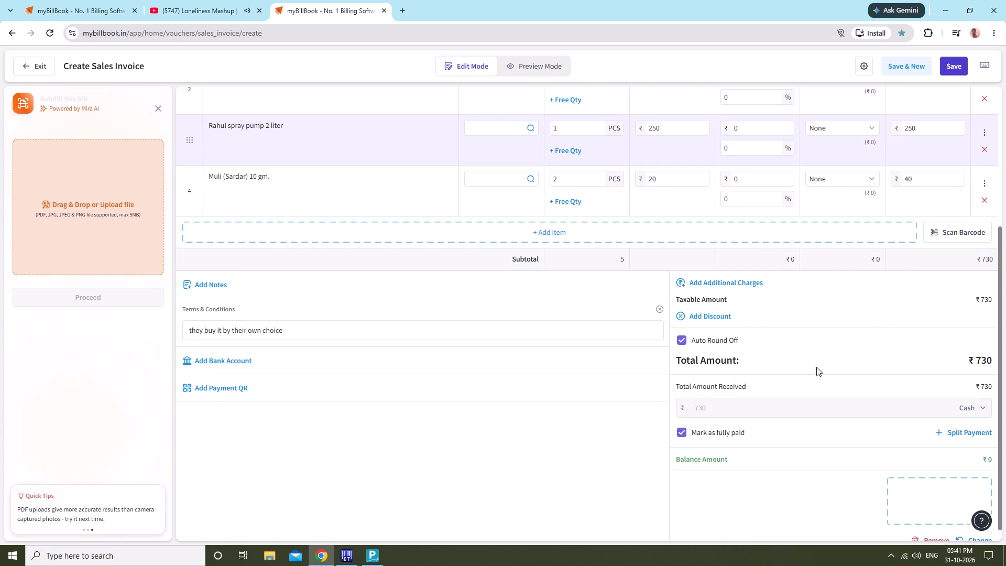
left_click(952, 53)
left_click(963, 57)
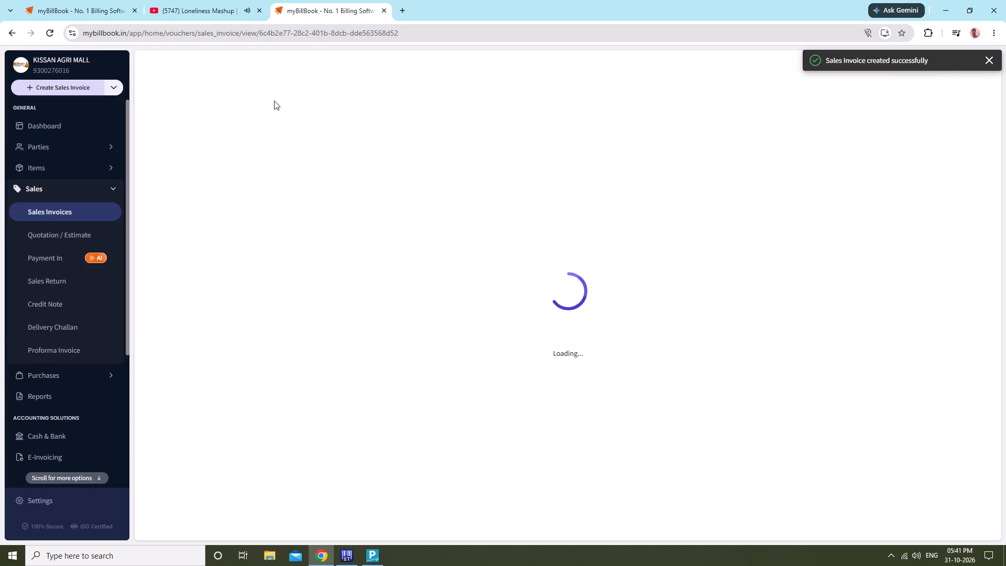
Print one black-and-white copy of the saved sales invoice on the HP Smart Tank 530 printer.
left_click(270, 107)
left_click(282, 92)
left_click(283, 97)
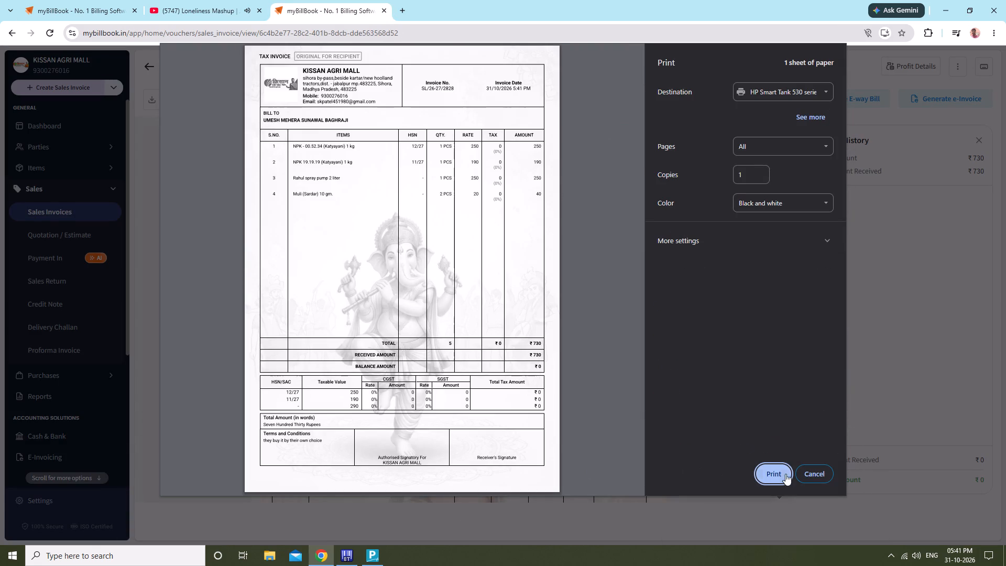
left_click(766, 466)
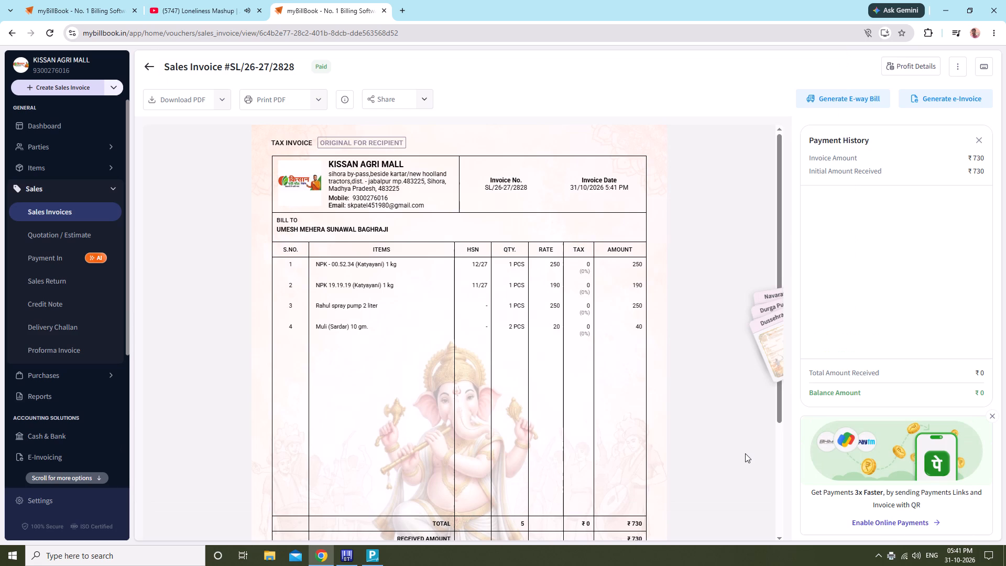
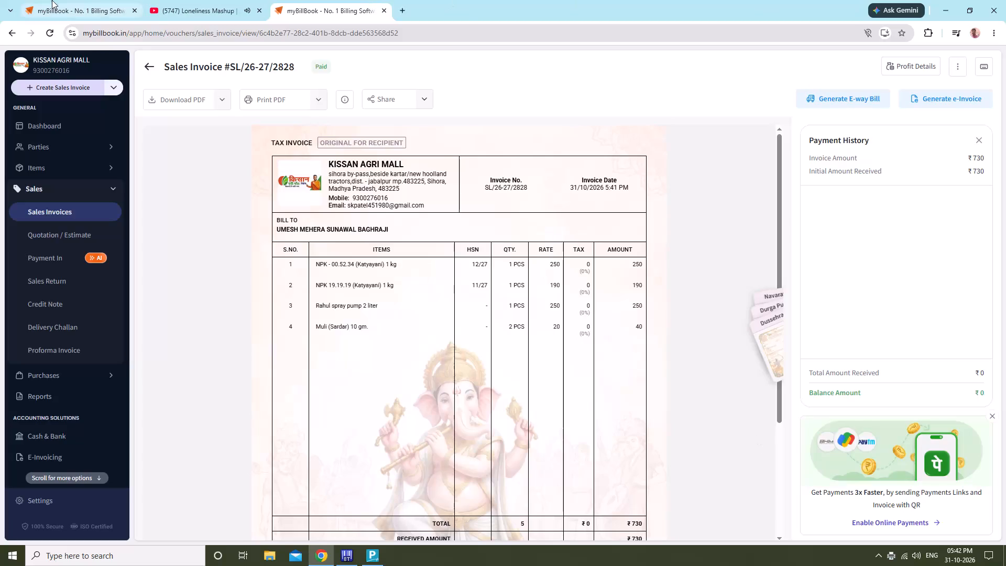
Return to the open Bhindi (Sardar) PF-11 50gm item edit, review its stock and pricing details, and save the item.
left_click(61, 2)
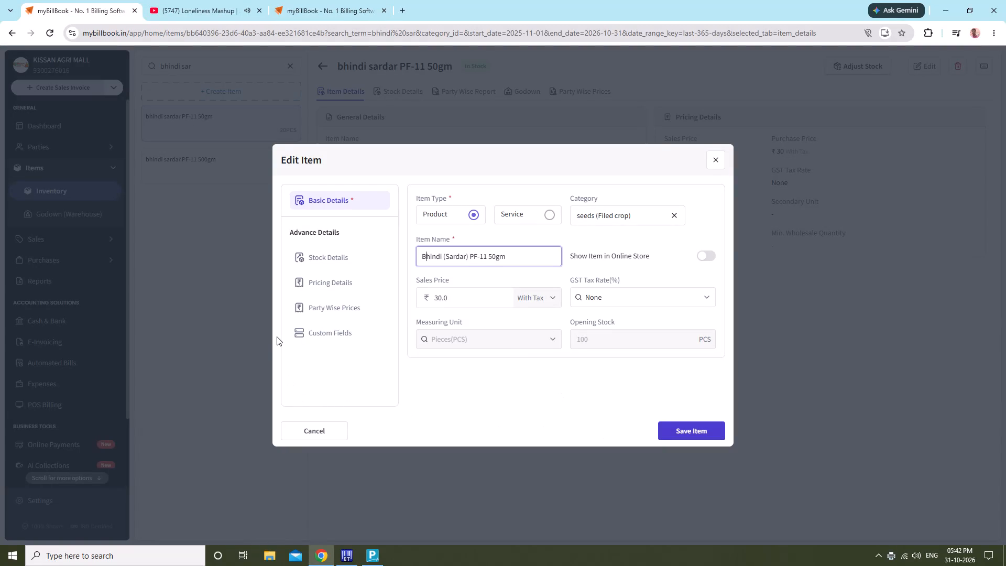
left_click(339, 248)
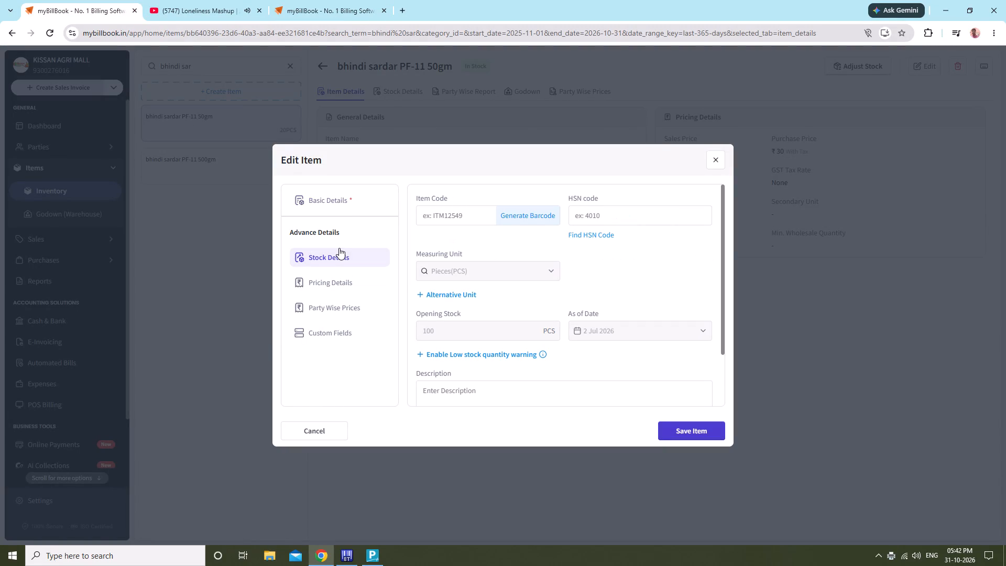
left_click(340, 277)
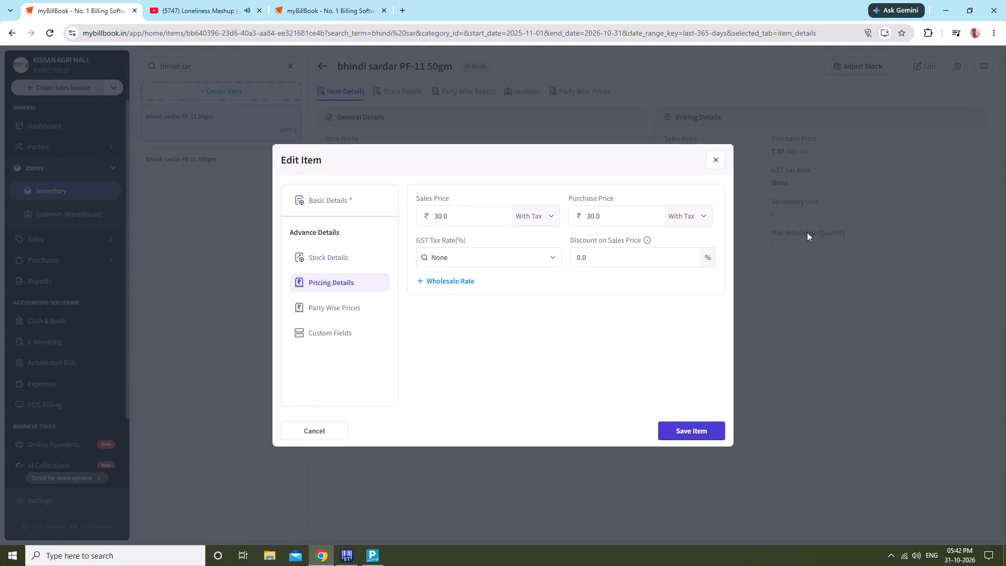
left_click(715, 437)
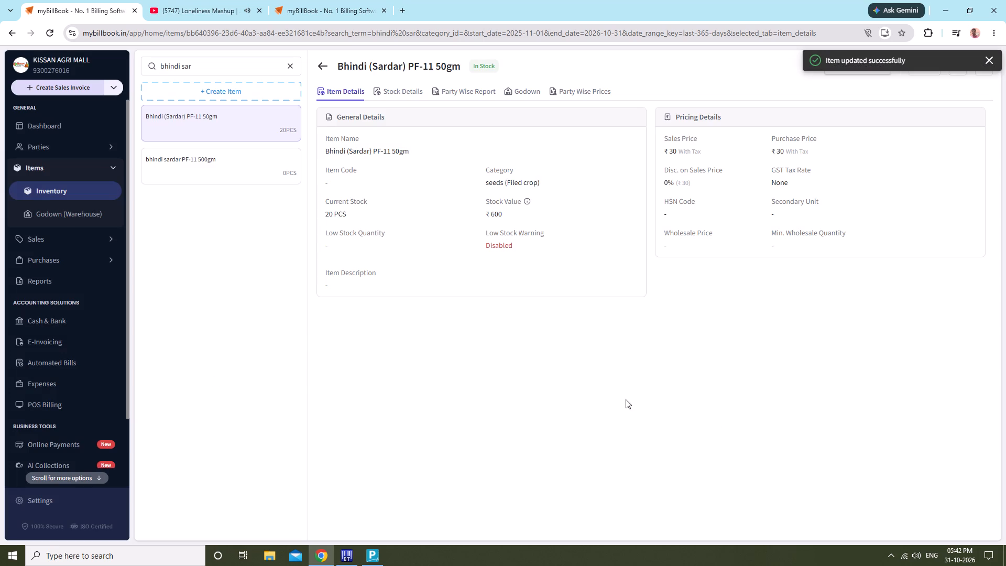
left_click(610, 395)
left_click(585, 328)
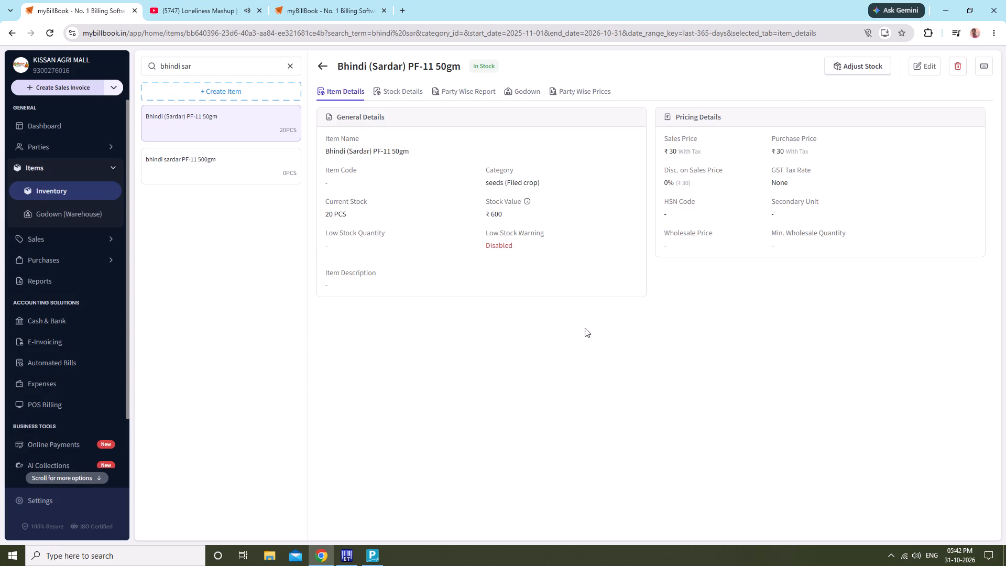
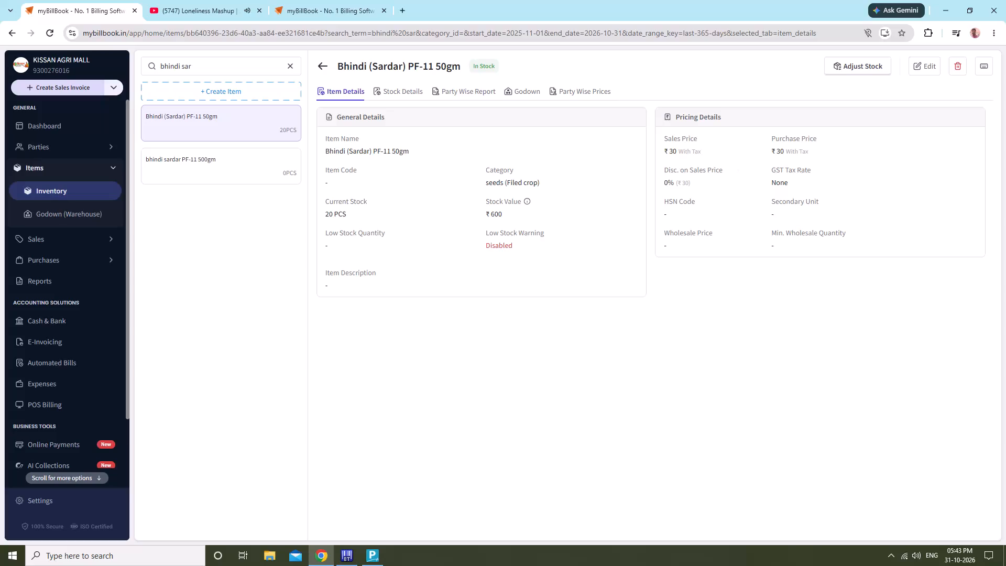
Change the category of the Bhindi (Sardar) PF-11 50gm item to Hybride vegitables seeds and save it.
left_click(921, 70)
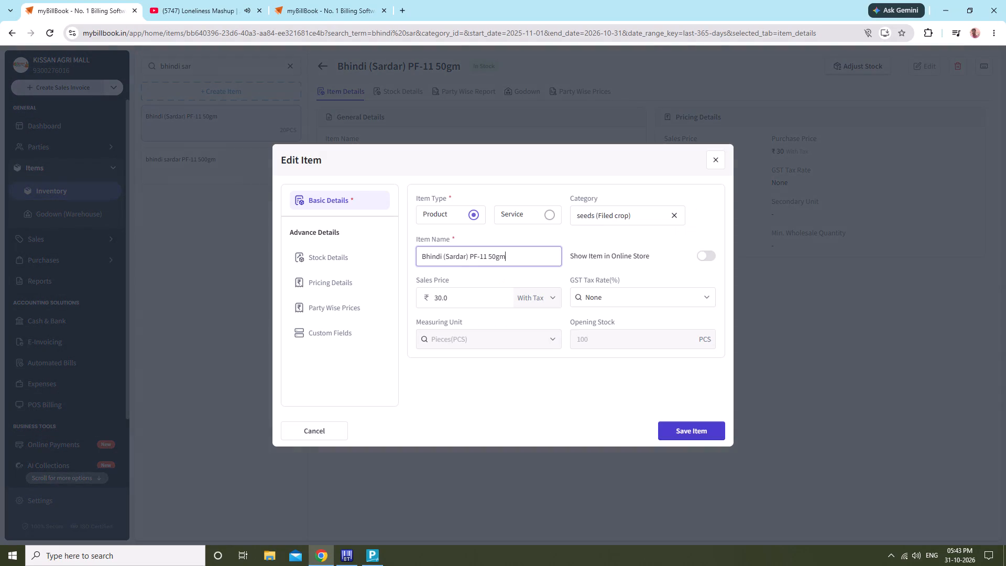
left_click(649, 220)
type("vegi")
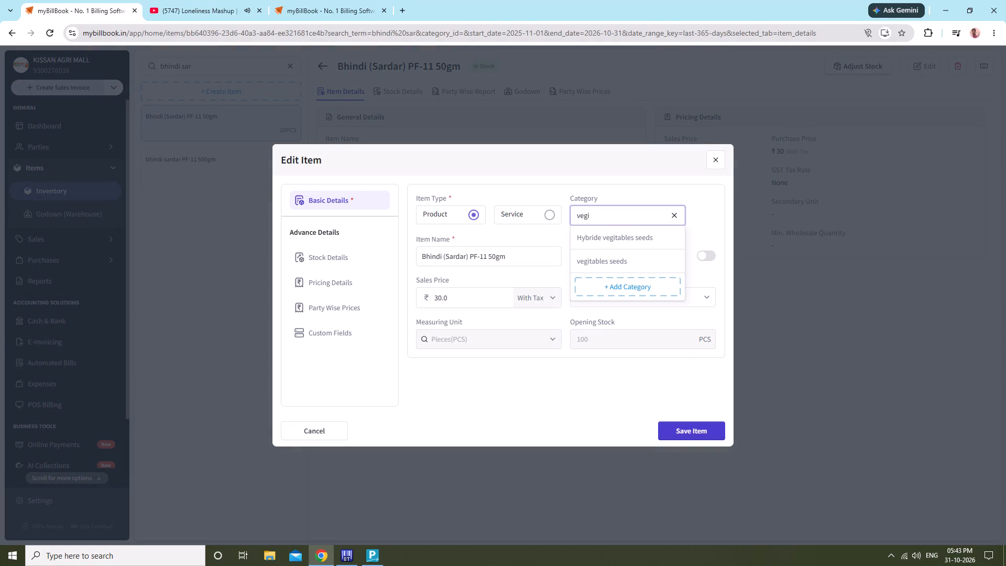
left_click(664, 241)
left_click(684, 434)
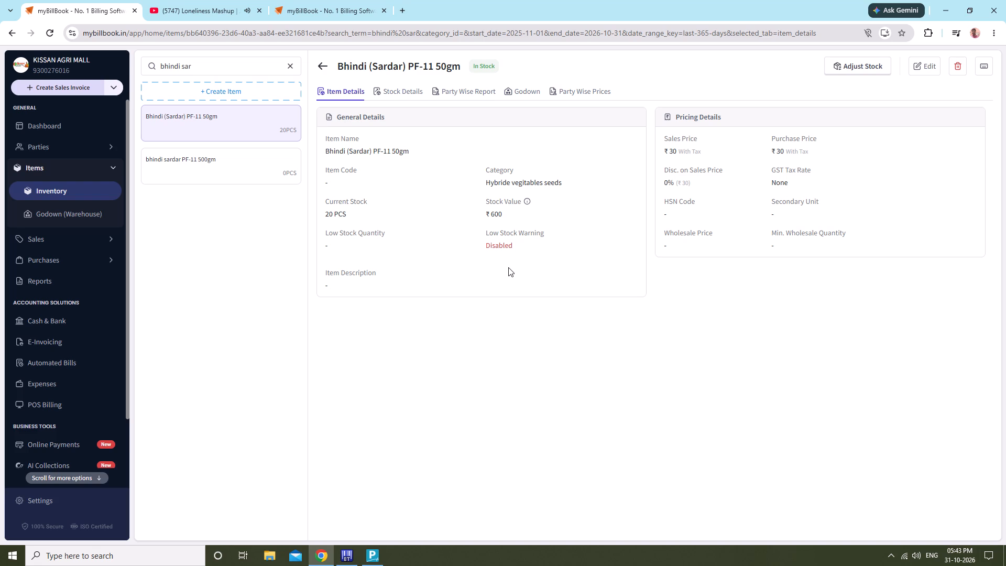
Start a new product item named Bhindi (Sardar) 10 gm in the vegitables seeds category.
left_click(196, 92)
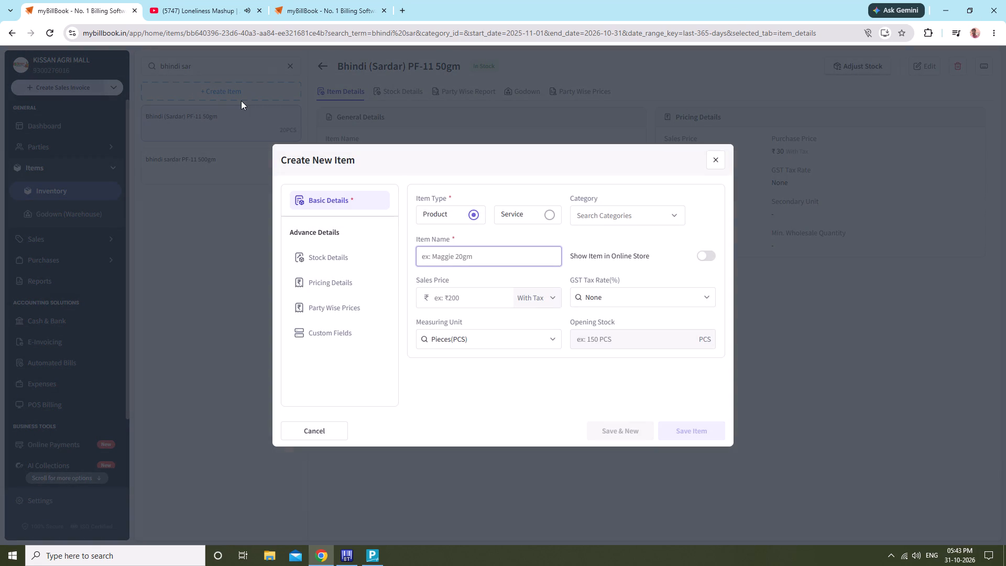
type("Bhindi")
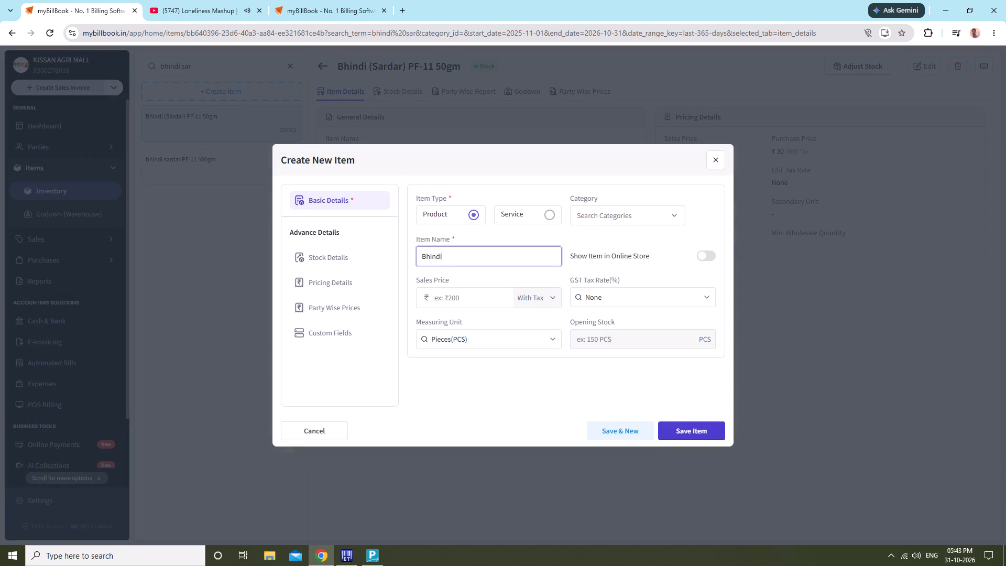
key("space")
key("shift+parenleft")
type("sar")
key("BackSpace")
key("BackSpace")
key("BackSpace")
type("Sar")
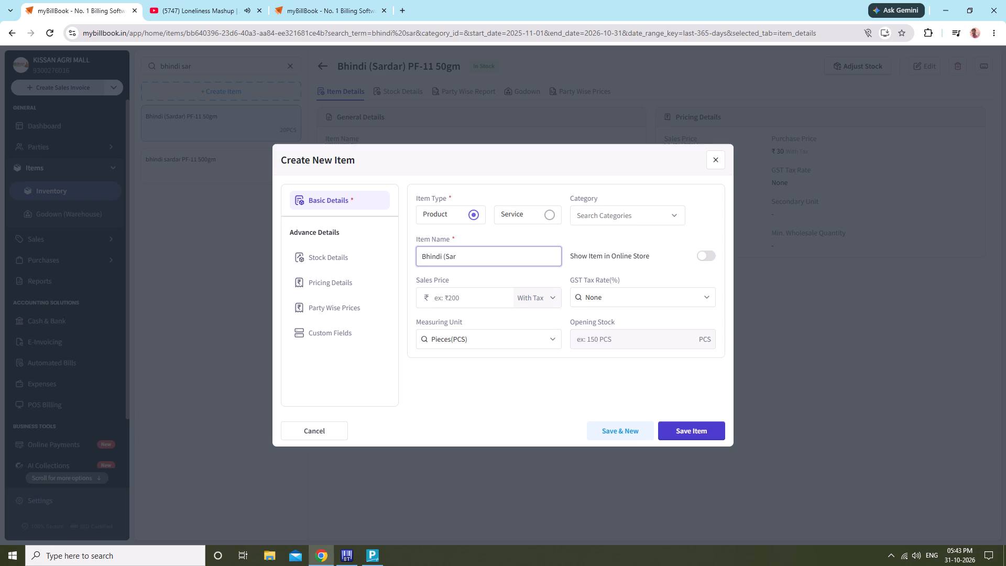
type("da")
key("r")
key("shift+parenright")
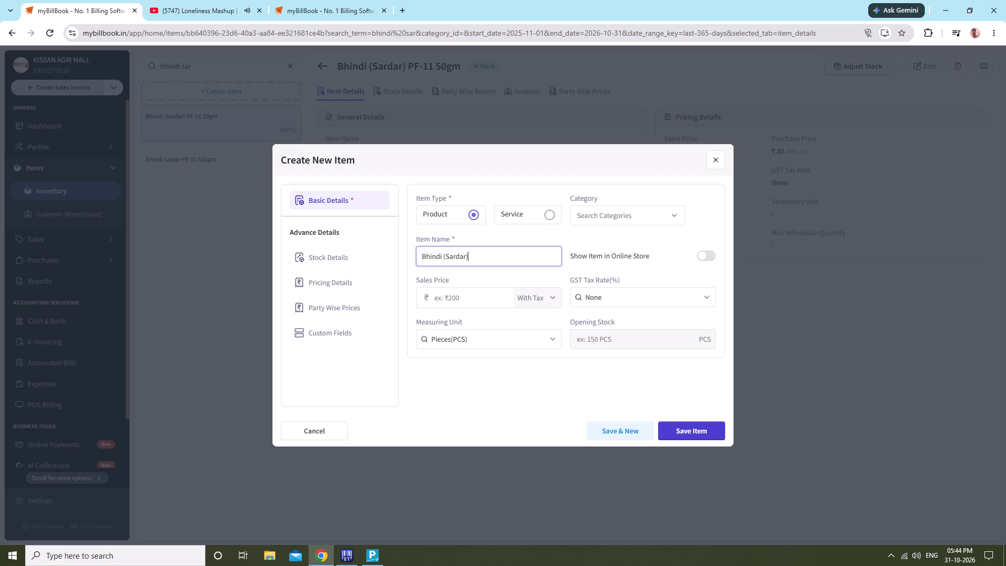
key("space")
type("10 gm")
left_click(654, 225)
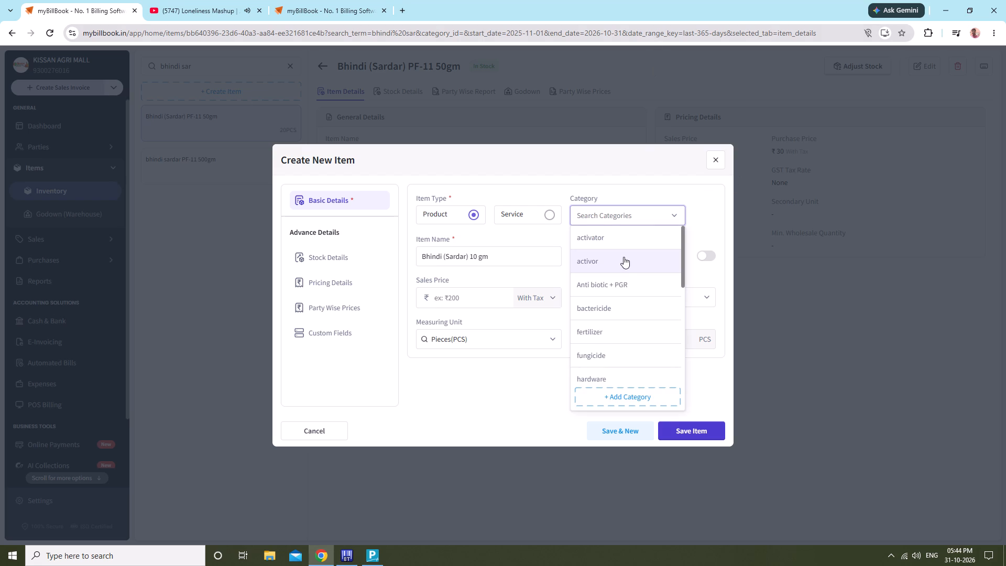
type("see")
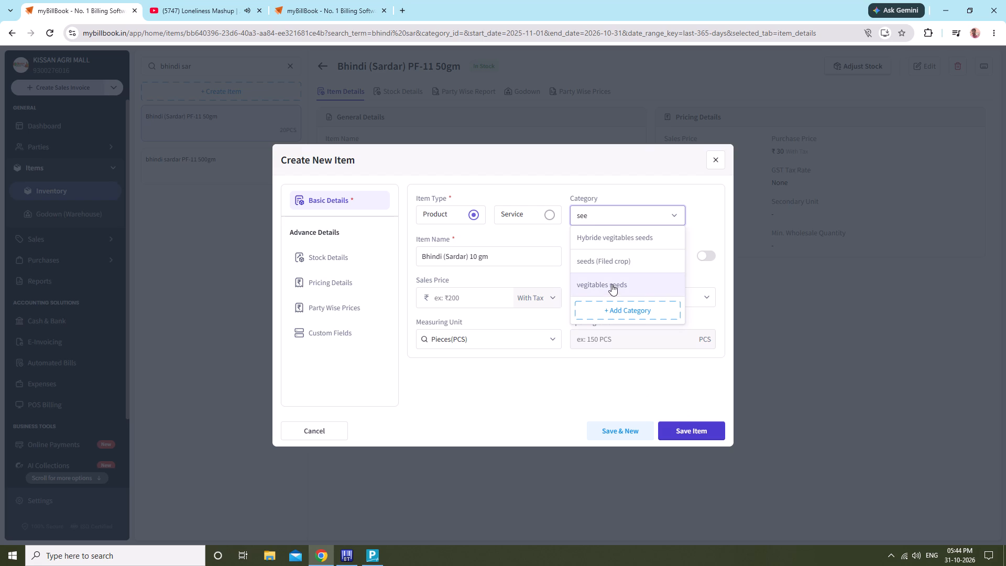
left_click(611, 288)
Set the new item's opening stock to 305 PCS in the KISSAN AGRI MALL godown.
left_click(329, 250)
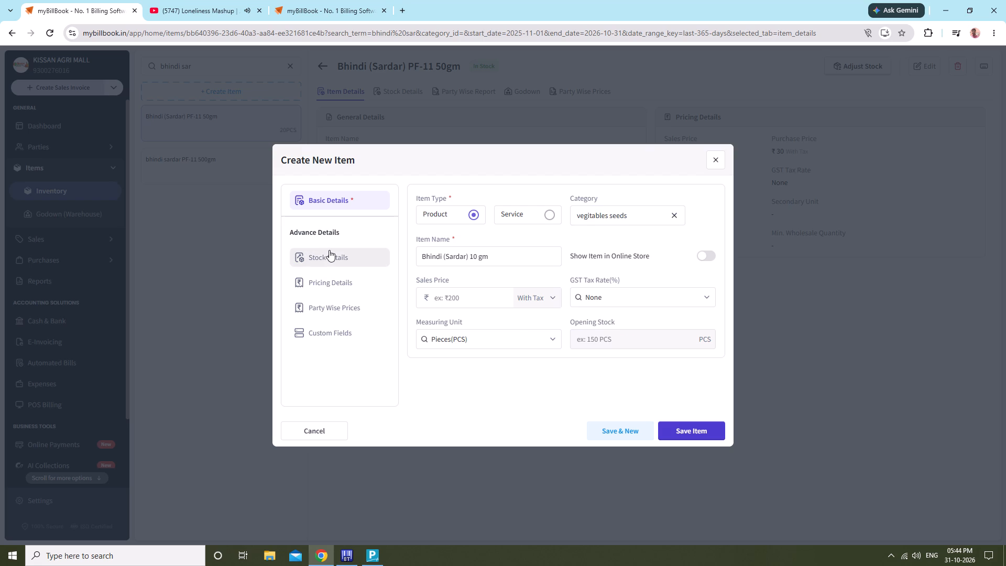
left_click(462, 354)
left_click(474, 331)
left_click(478, 360)
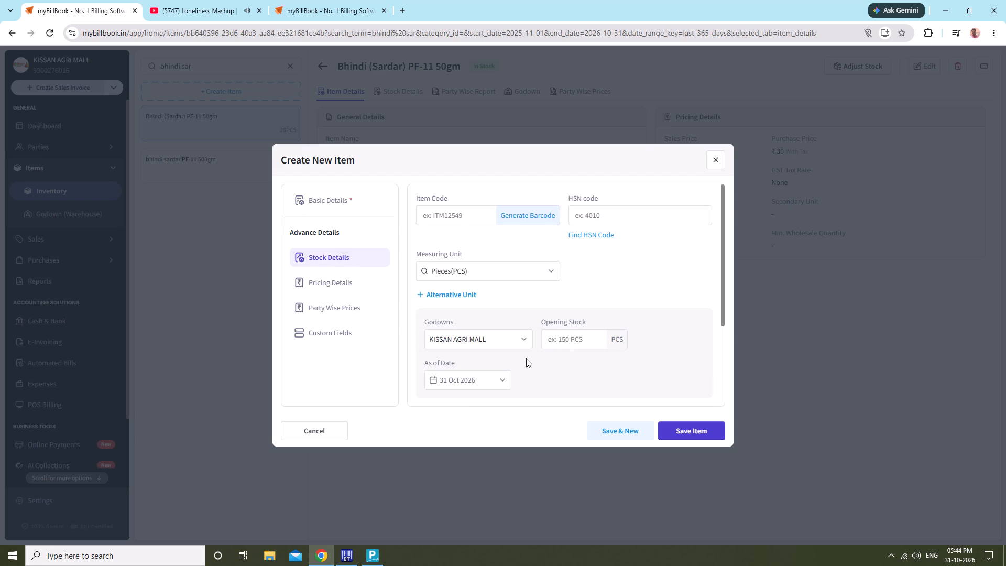
left_click(568, 342)
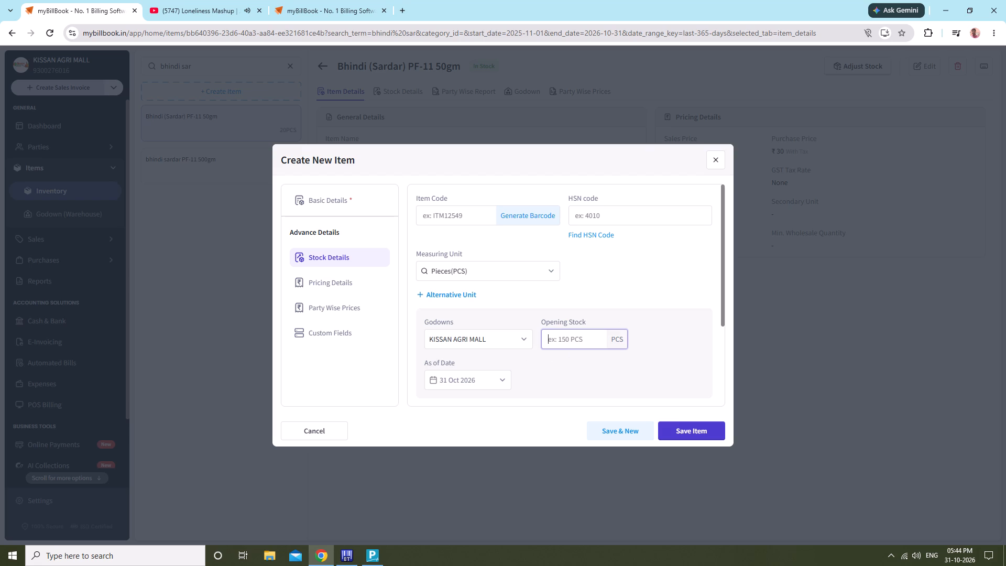
type("305")
Set the new item's sales price and purchase price to ₹20 each.
left_click(332, 275)
left_click(446, 213)
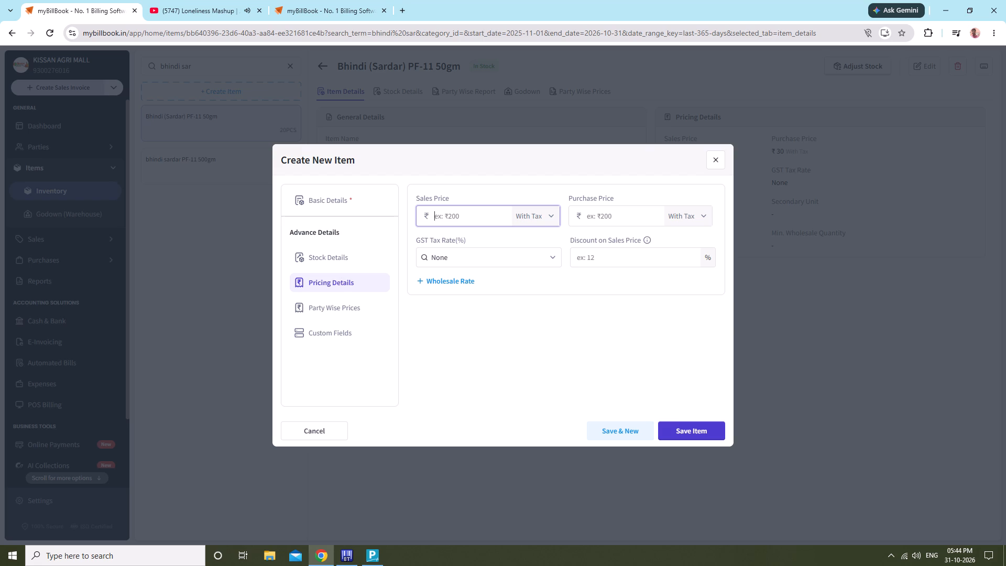
type("20")
left_click(623, 220)
type("20")
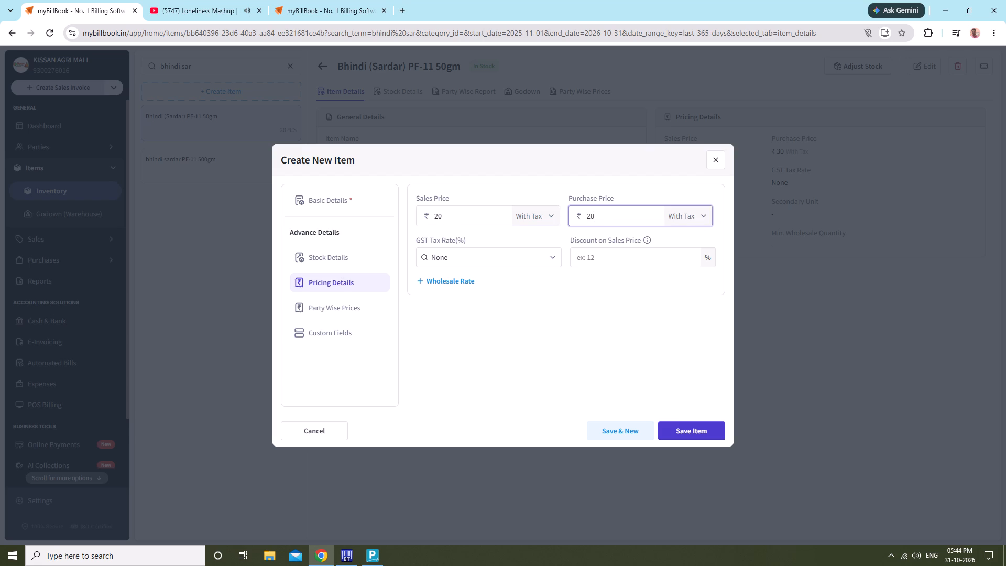
Review the new item's stock and basic details and save the item.
left_click(324, 259)
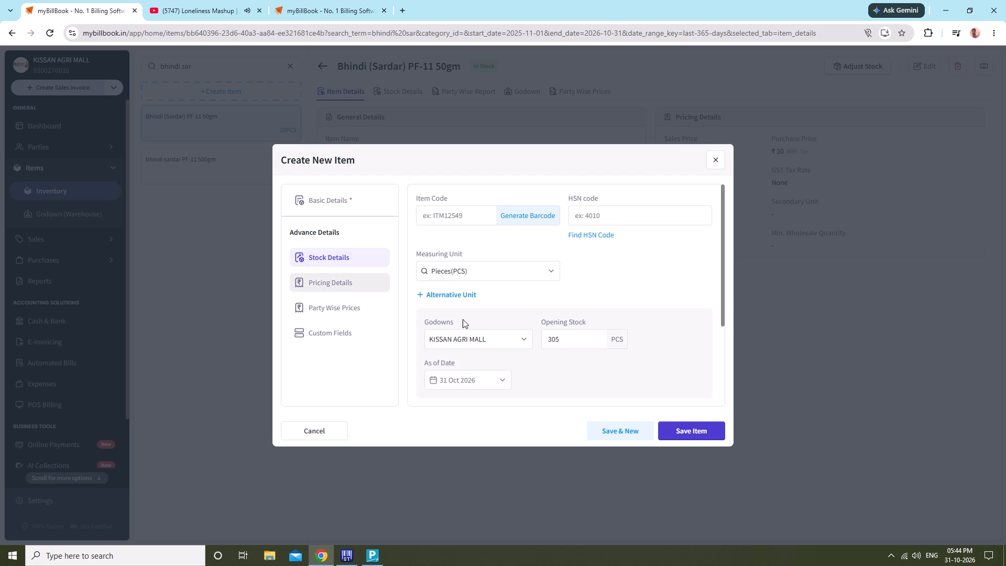
scroll(463, 319, "down", 7)
scroll(463, 319, "up", 6)
left_click(345, 194)
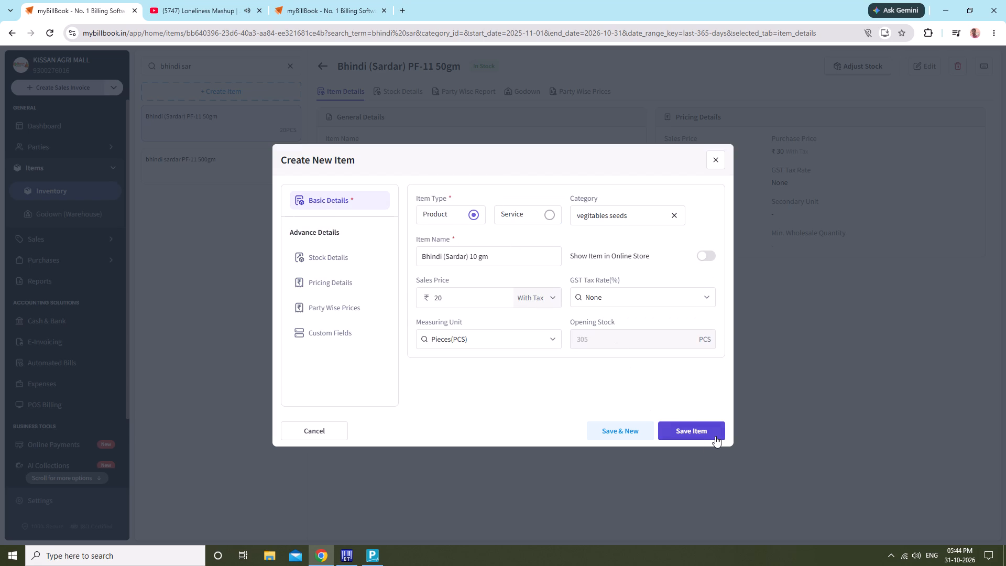
left_click(714, 430)
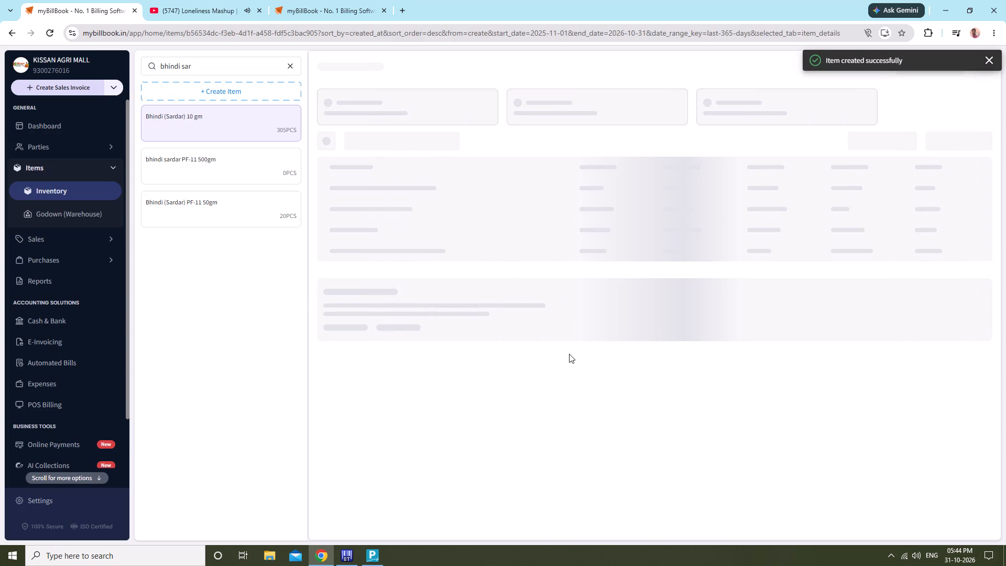
left_click(569, 354)
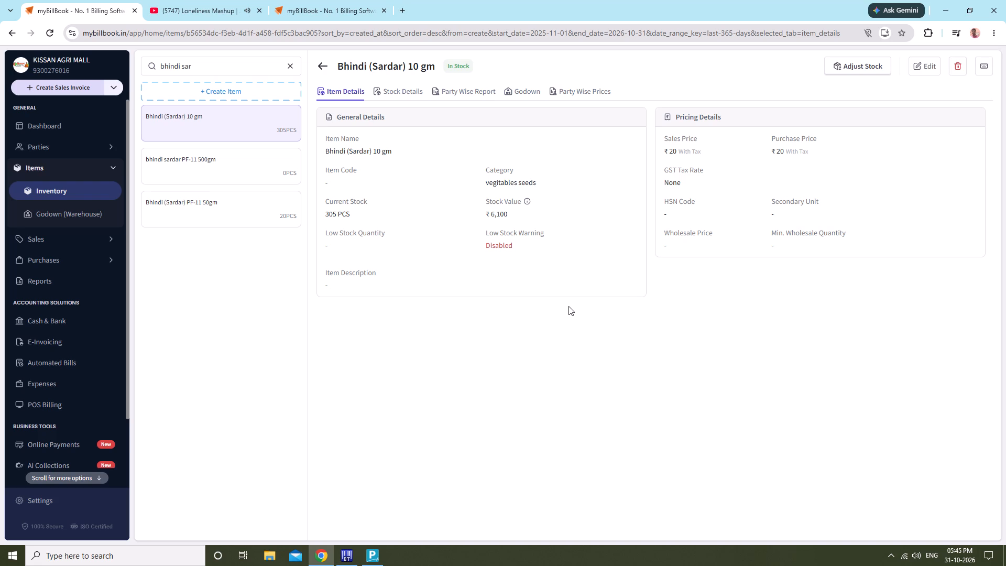
Search the inventory for sardar items and look through the matching seed items and their stock.
left_click(287, 70)
left_click(292, 68)
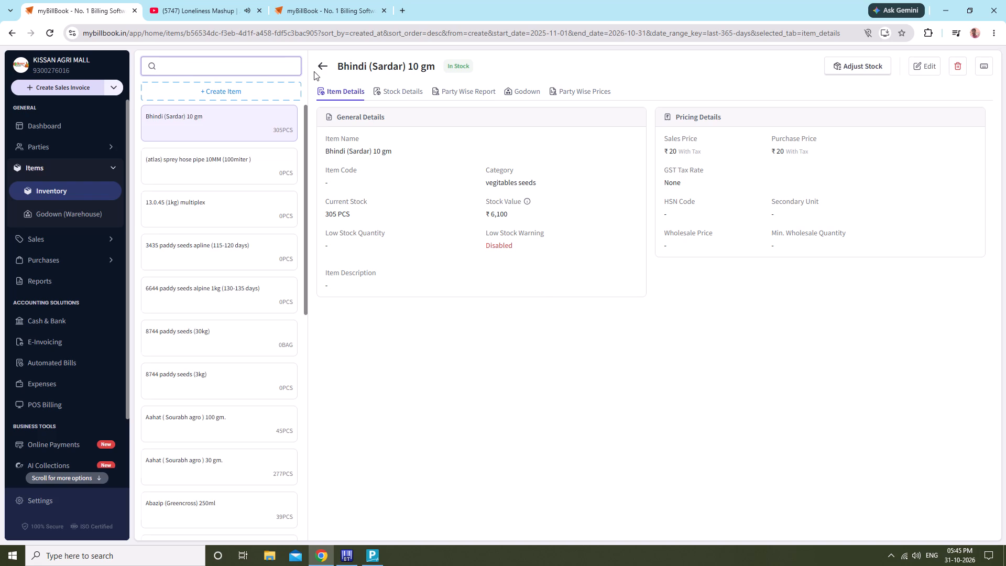
type("sardar")
key("space")
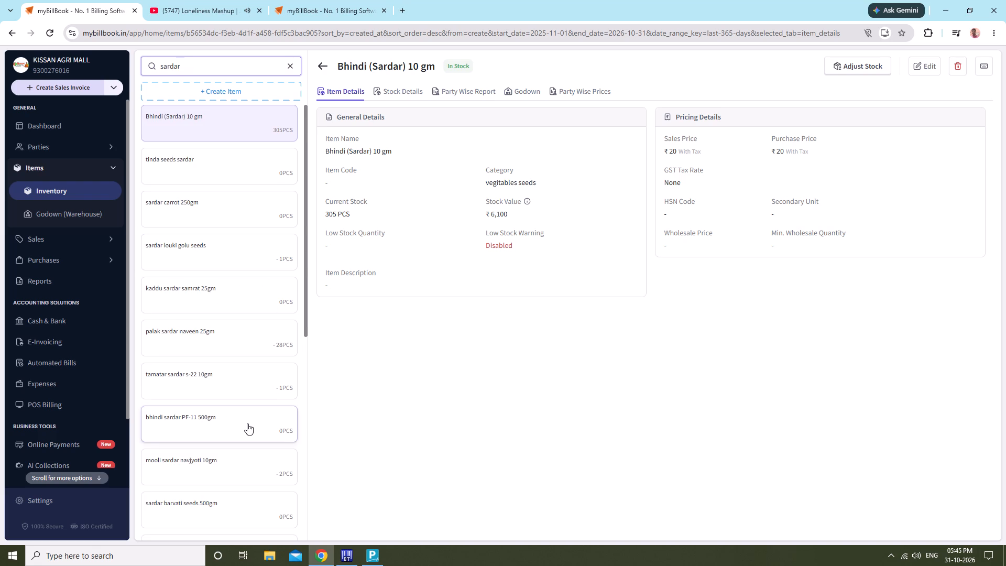
scroll(247, 423, "down", 2)
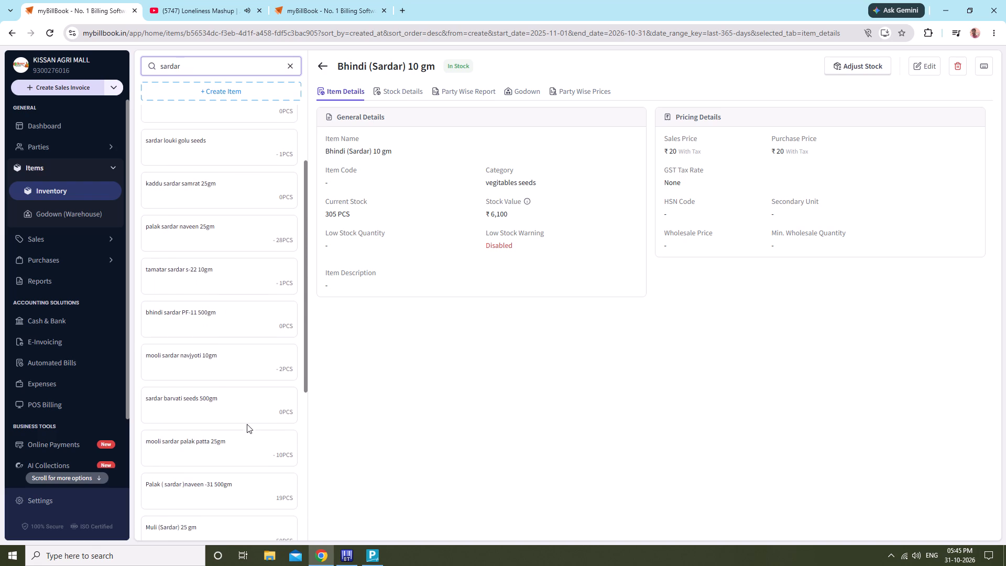
scroll(247, 424, "down", 4)
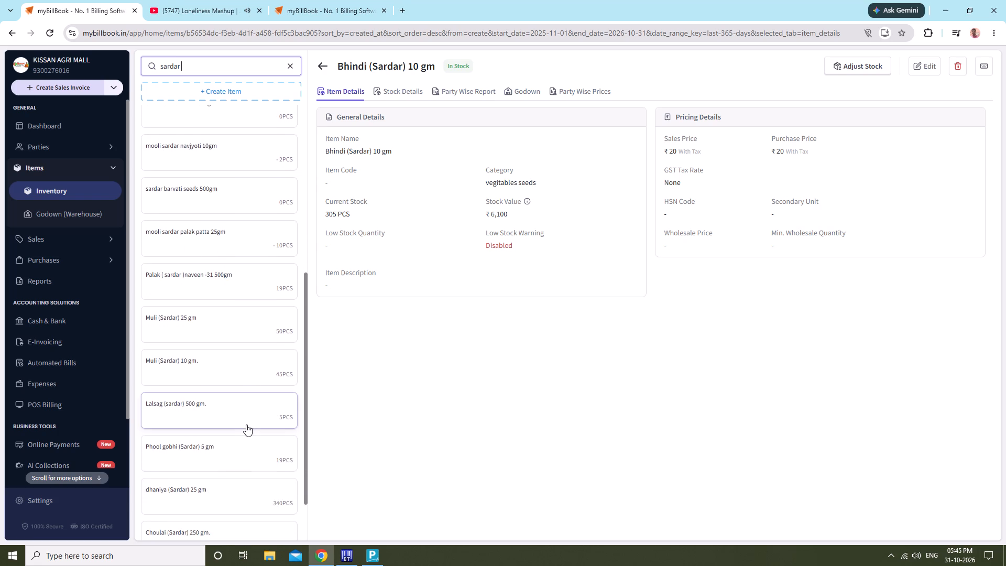
scroll(246, 424, "down", 13)
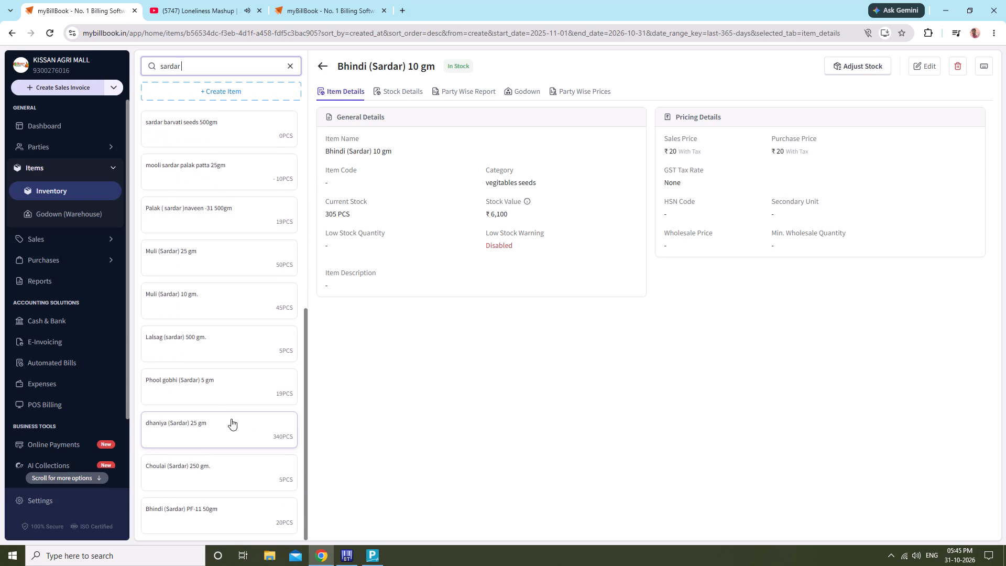
scroll(231, 421, "up", 19)
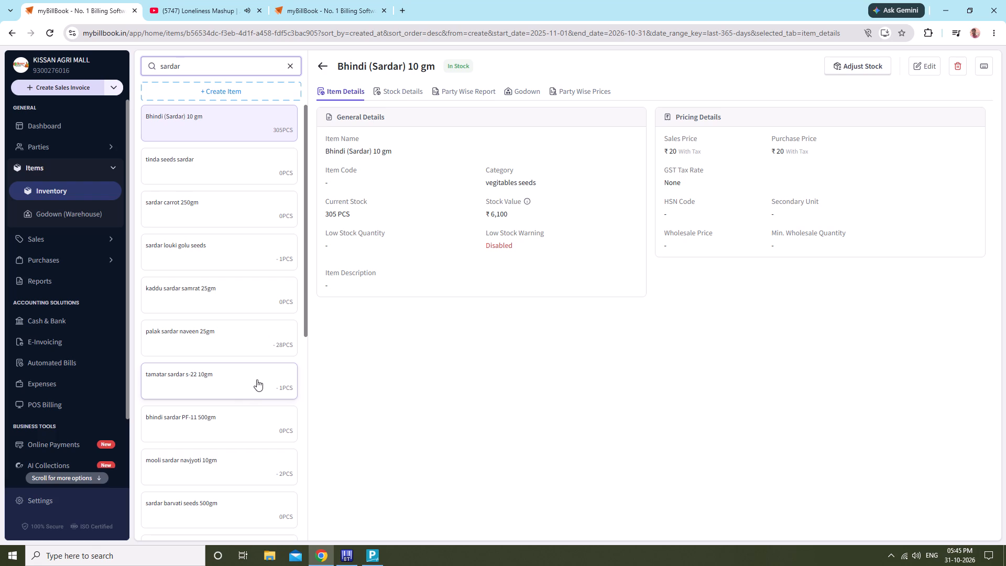
Replace the inventory search with one for muli items.
left_click(289, 64)
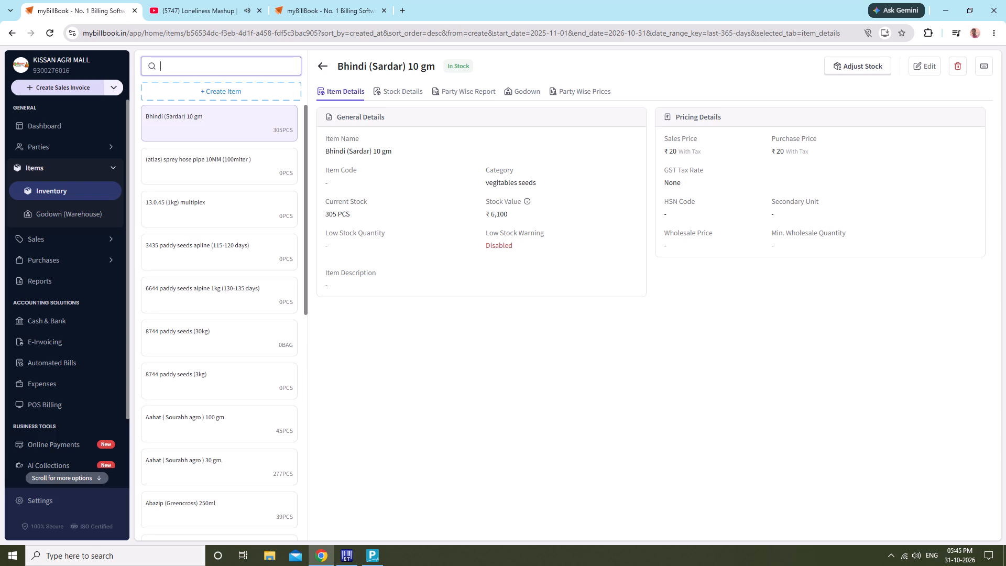
type("moli")
key("space")
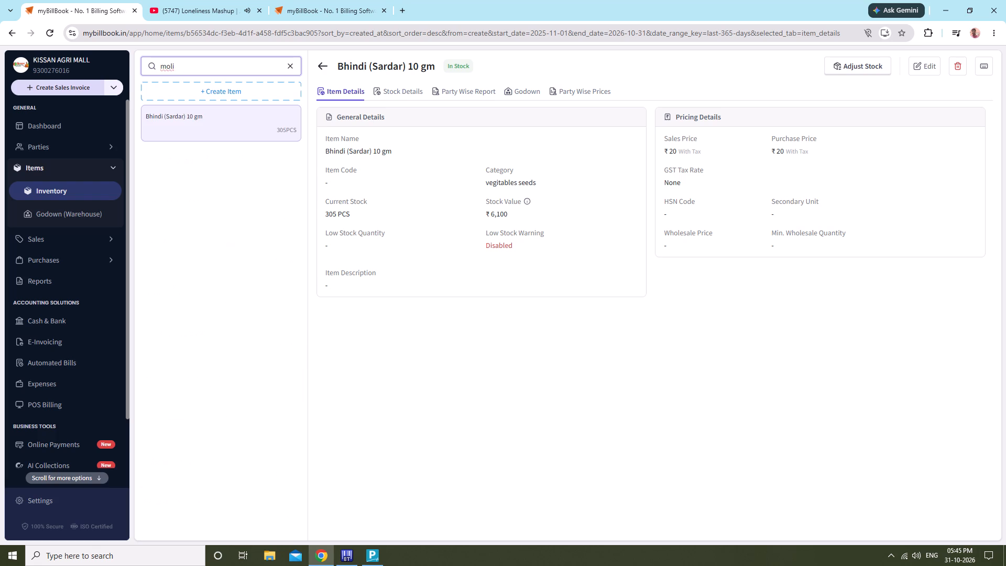
key("BackSpace")
key("BackSpace")
key("BackSpace")
key("BackSpace")
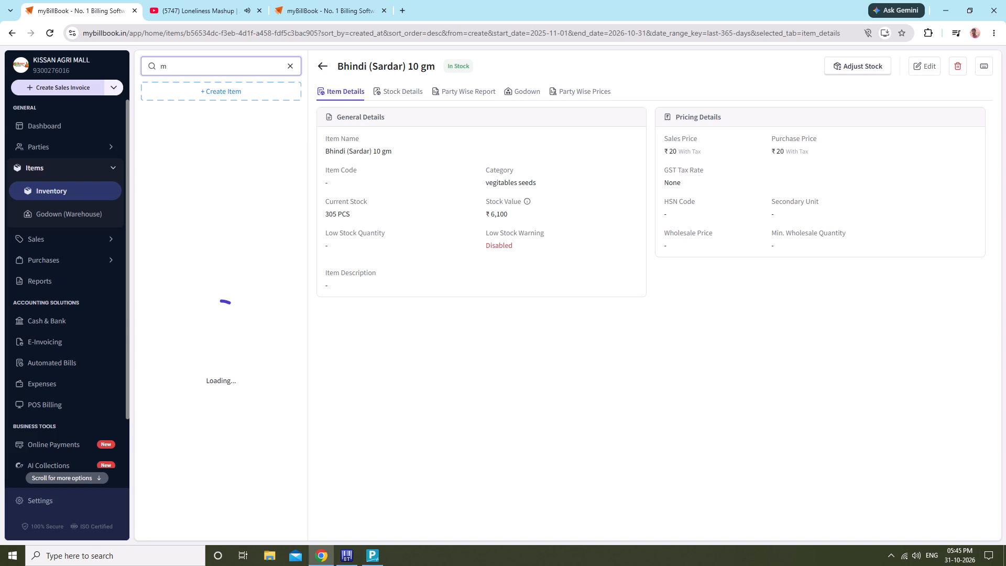
type("uli")
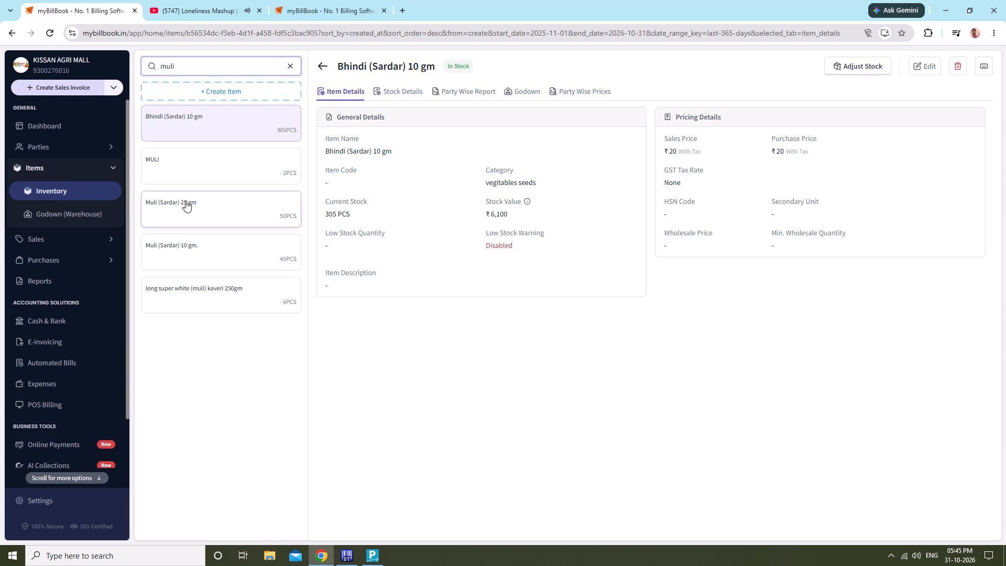
Rename the Muli (Sardar) 10 gm. item as Muli (Satmaan) 10 gm. and save it.
left_click(257, 204)
left_click(249, 256)
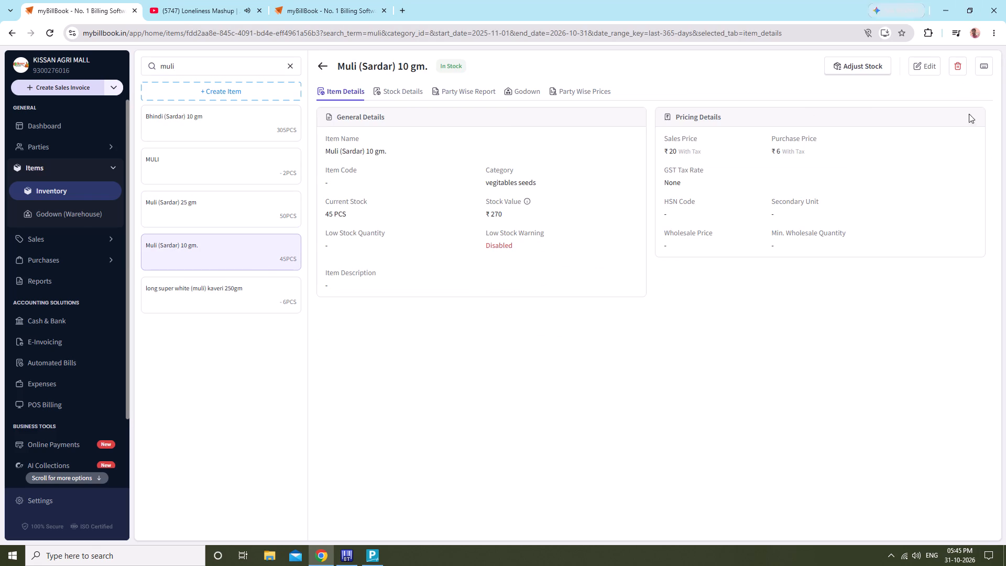
left_click(930, 68)
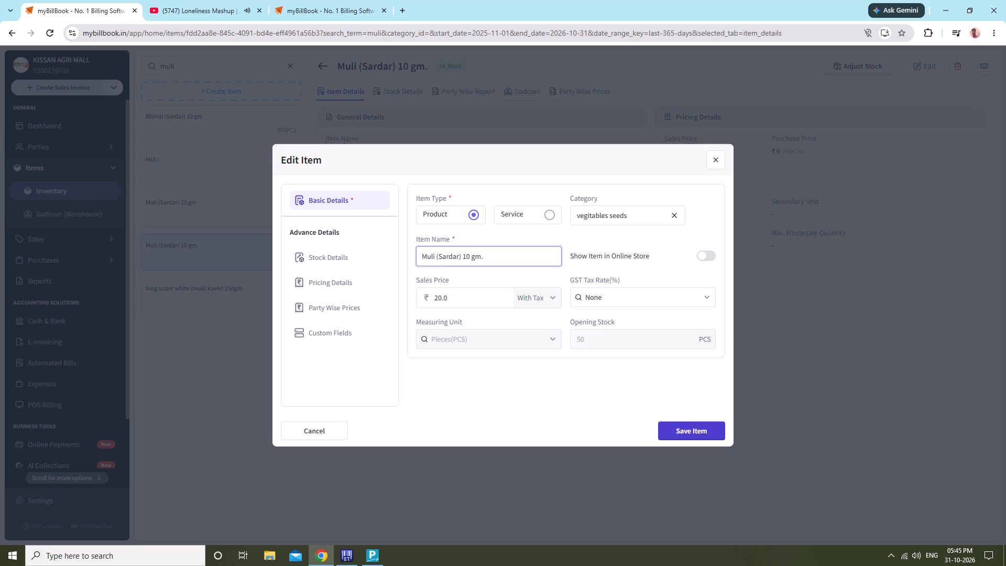
left_click(458, 255)
key("BackSpace")
key("BackSpace")
key("BackSpace")
key("BackSpace")
key("BackSpace")
type("atmaan")
left_click(674, 436)
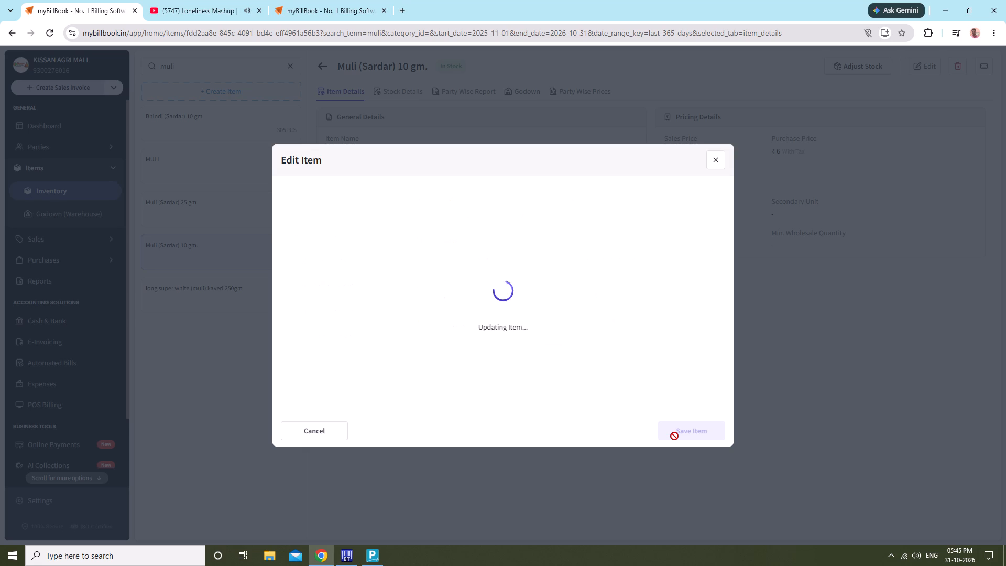
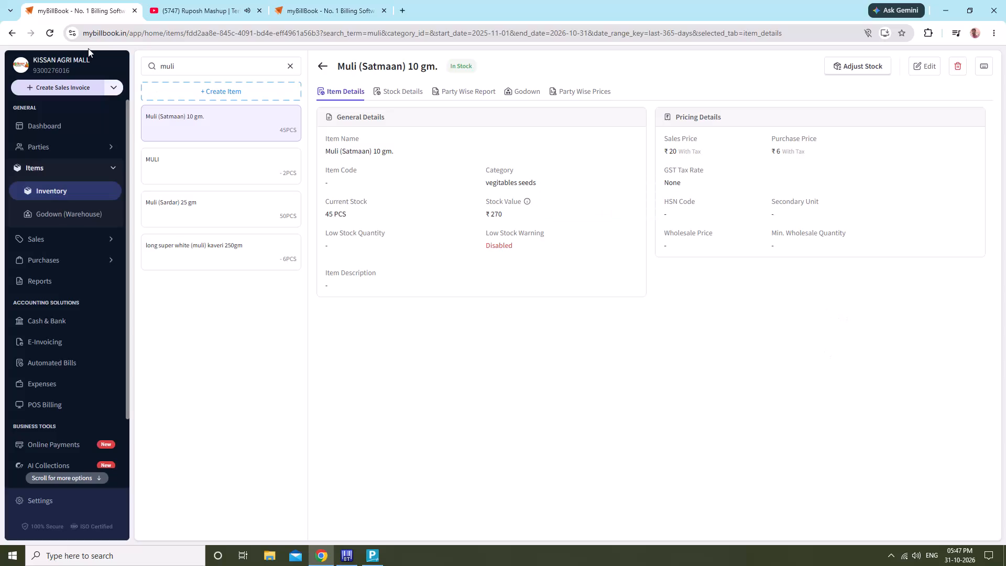
Start a new product item named Karela (Sunsine ) 10 gm in the Hybride vegitables seeds category.
left_click(285, 91)
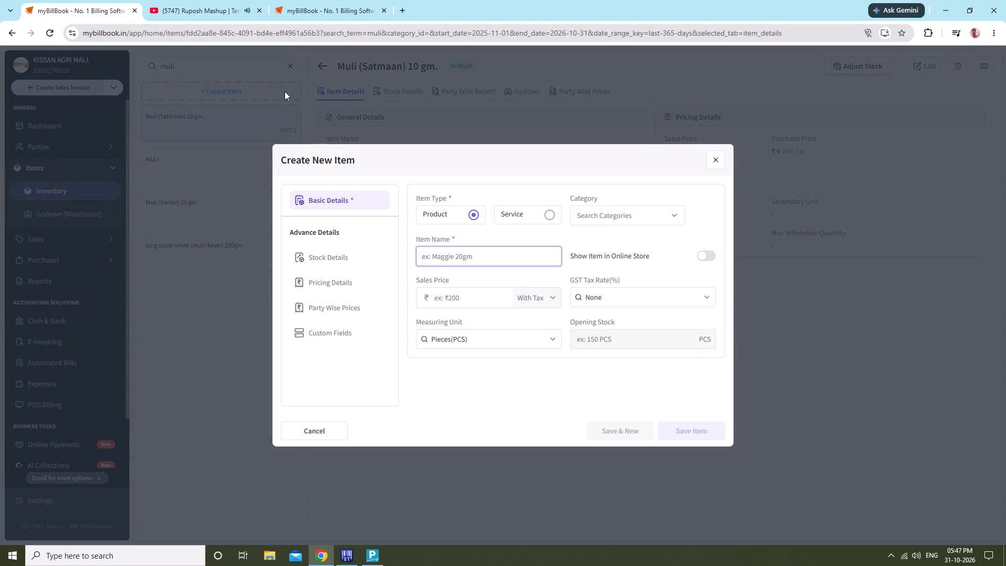
type("Kare")
type("la (")
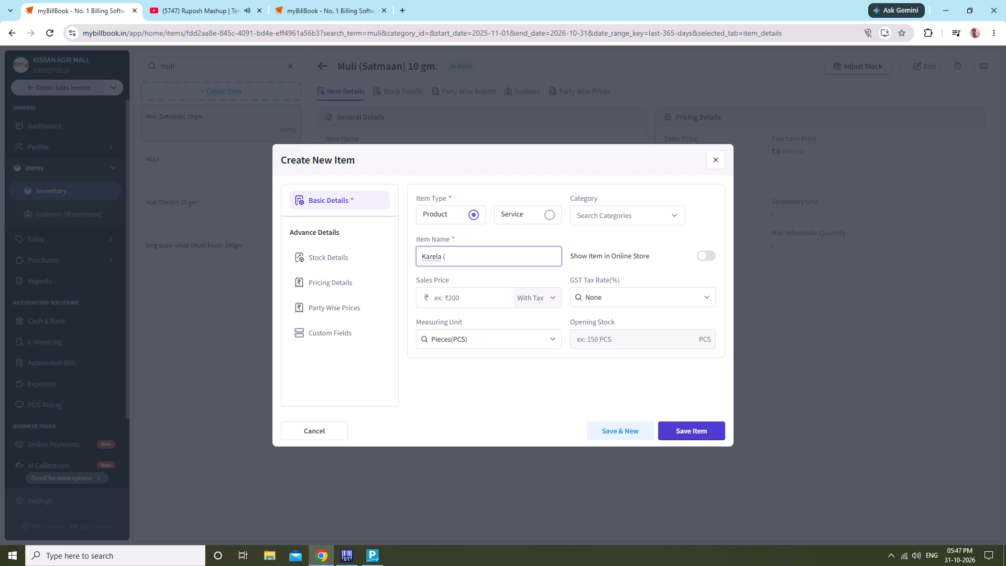
type("sunsine")
key("space")
left_click(450, 260)
key("BackSpace")
key("shift+s")
left_click(476, 261)
type(")")
key("space")
type("10 gm")
left_click(608, 219)
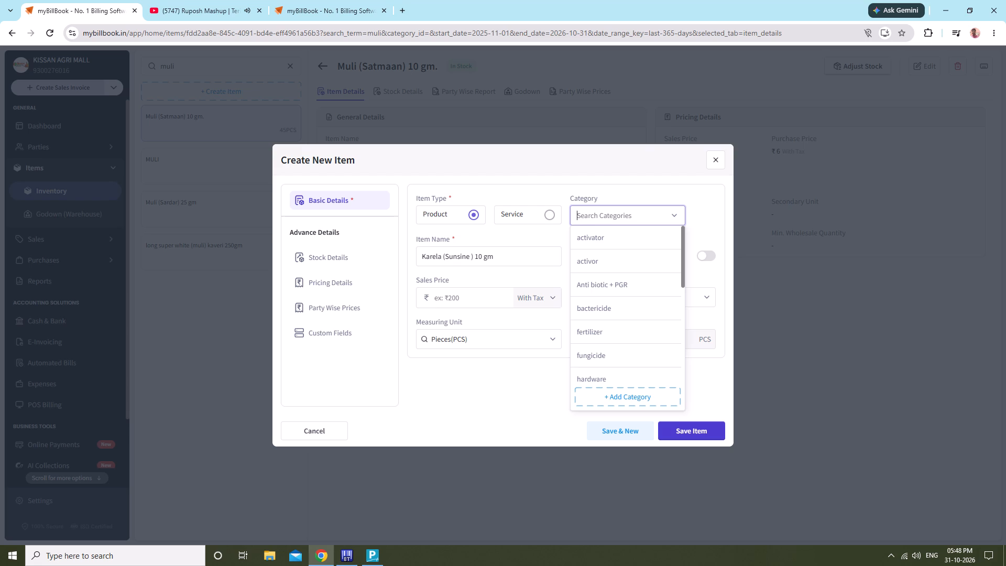
type("hy")
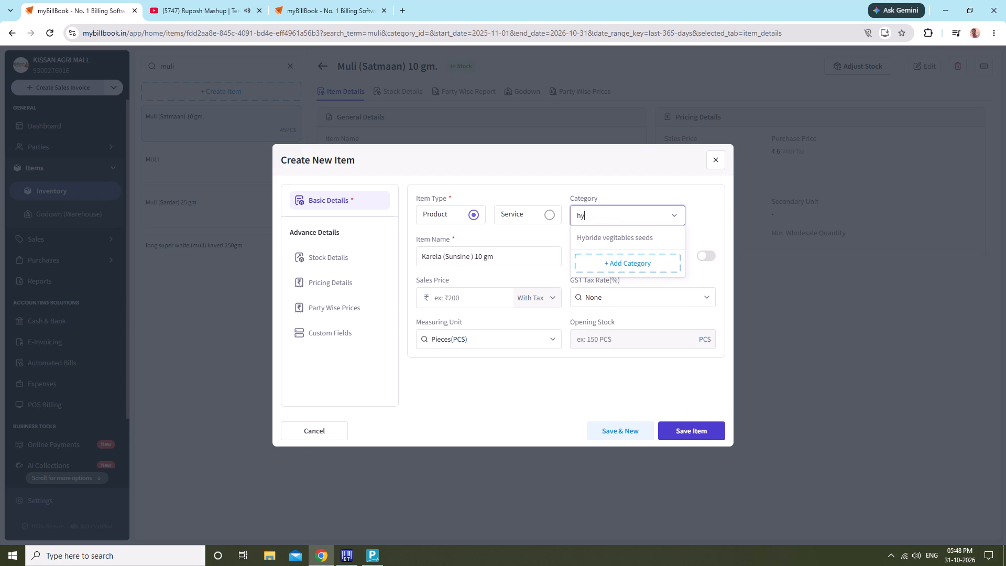
left_click(674, 243)
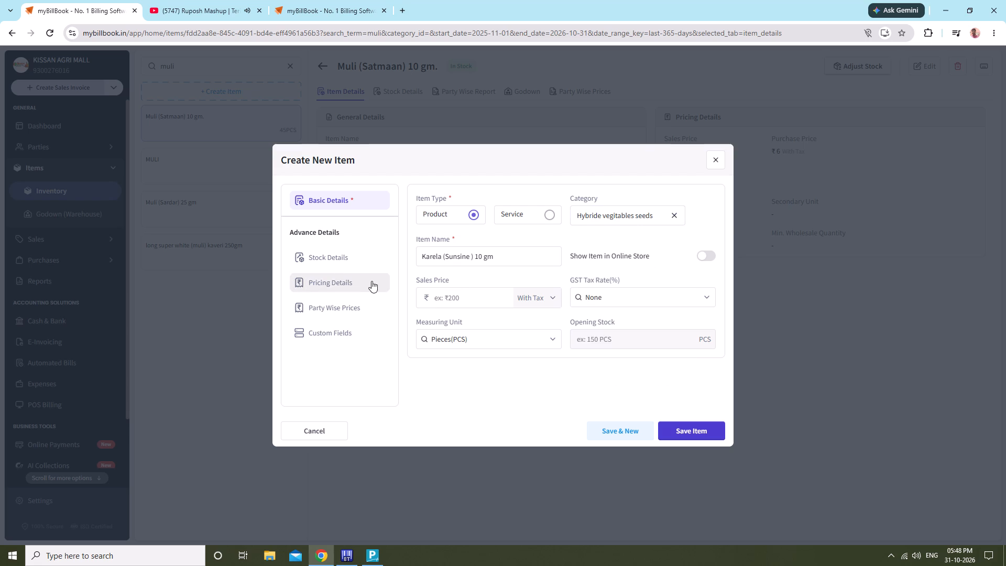
Set the karela item's opening stock to 10 PCS in the KISSAN AGRI MALL godown.
left_click(337, 262)
left_click(476, 342)
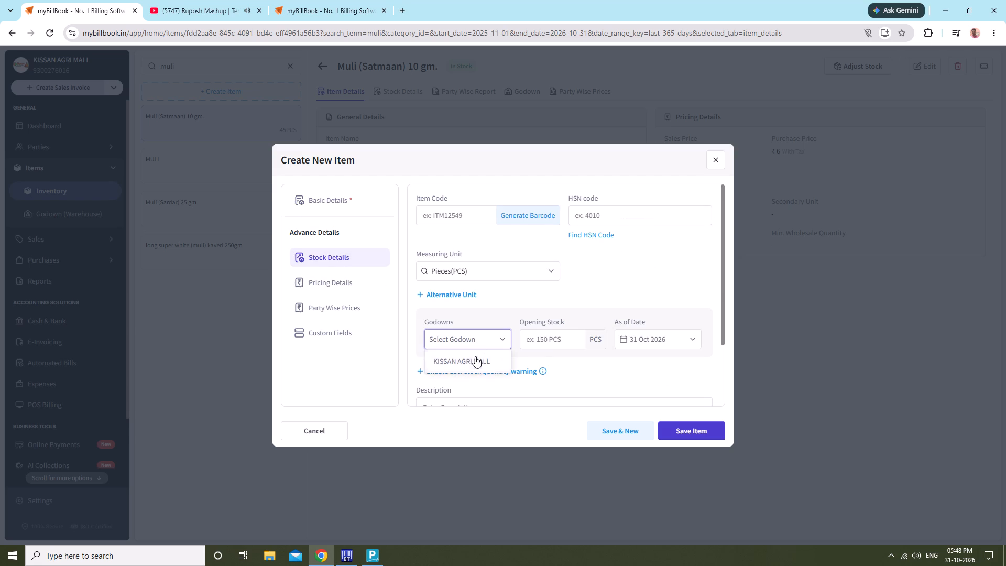
left_click(475, 361)
left_click(559, 343)
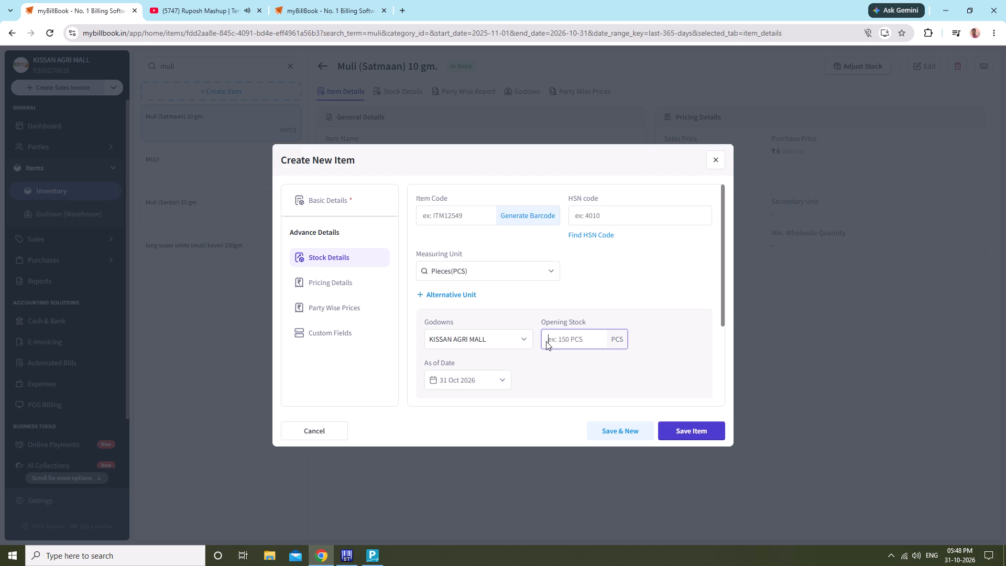
type("10")
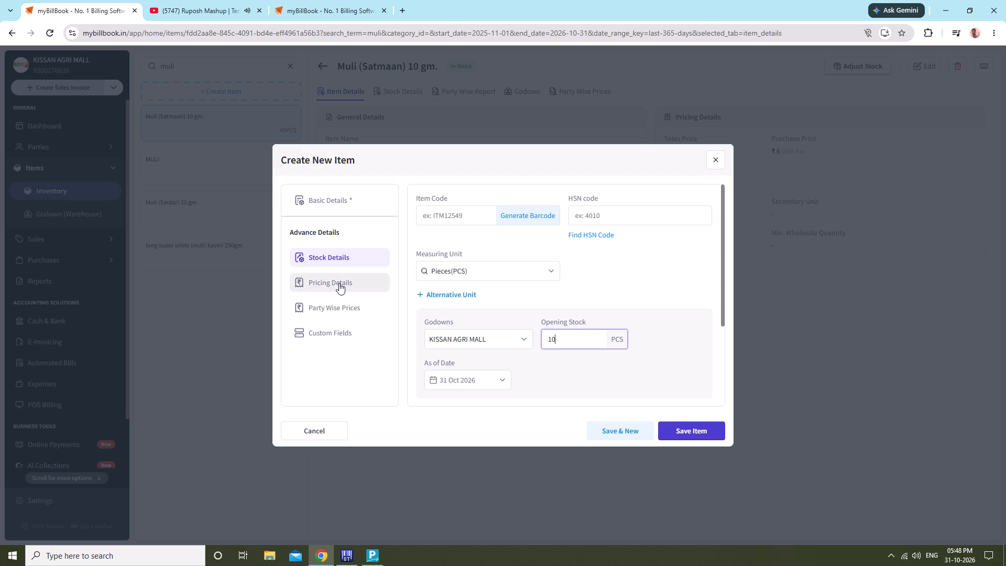
Set the karela item's sales price and purchase price to ₹60 each and save the item.
left_click(339, 283)
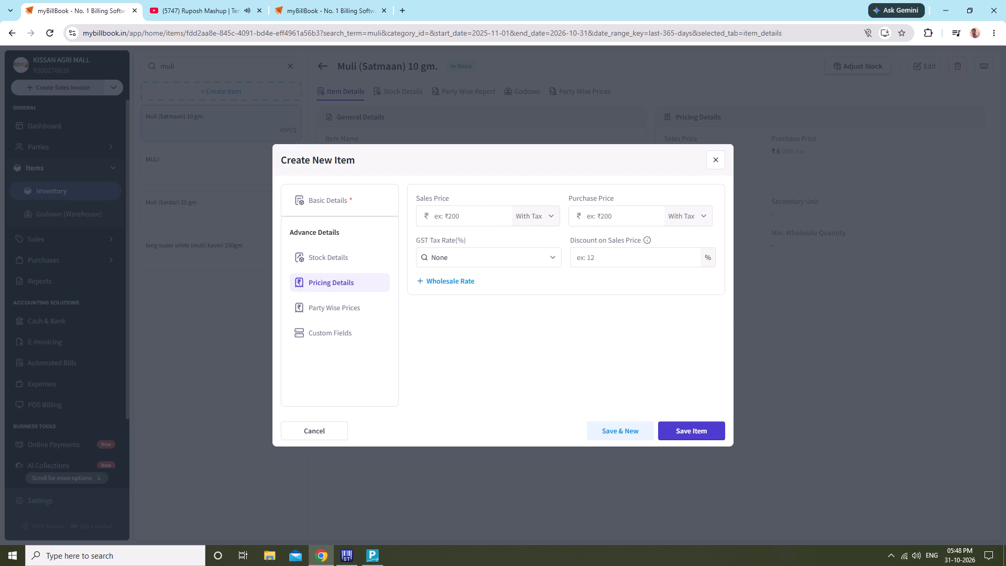
left_click(451, 218)
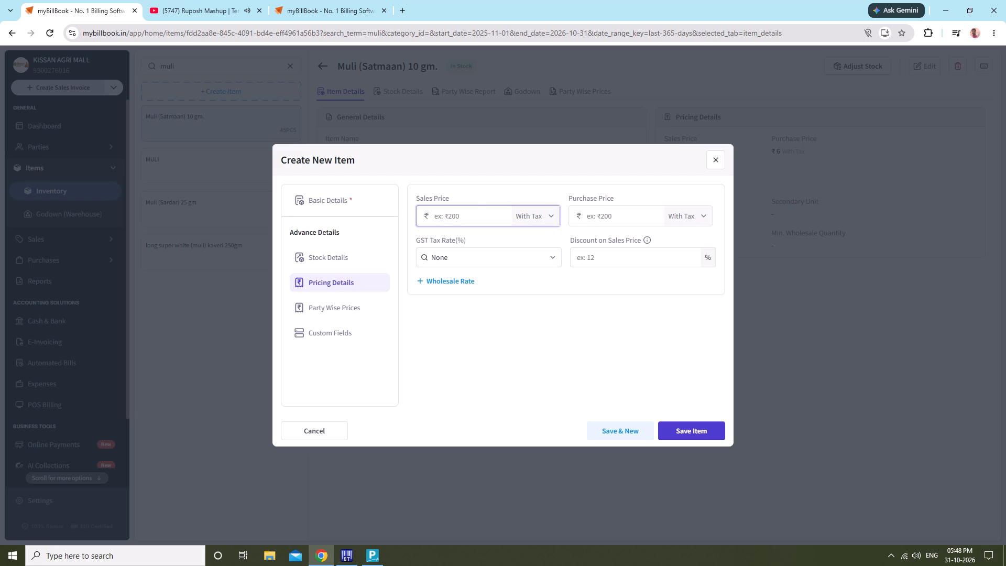
type("60")
left_click(648, 206)
left_click(648, 213)
type("60")
left_click(711, 426)
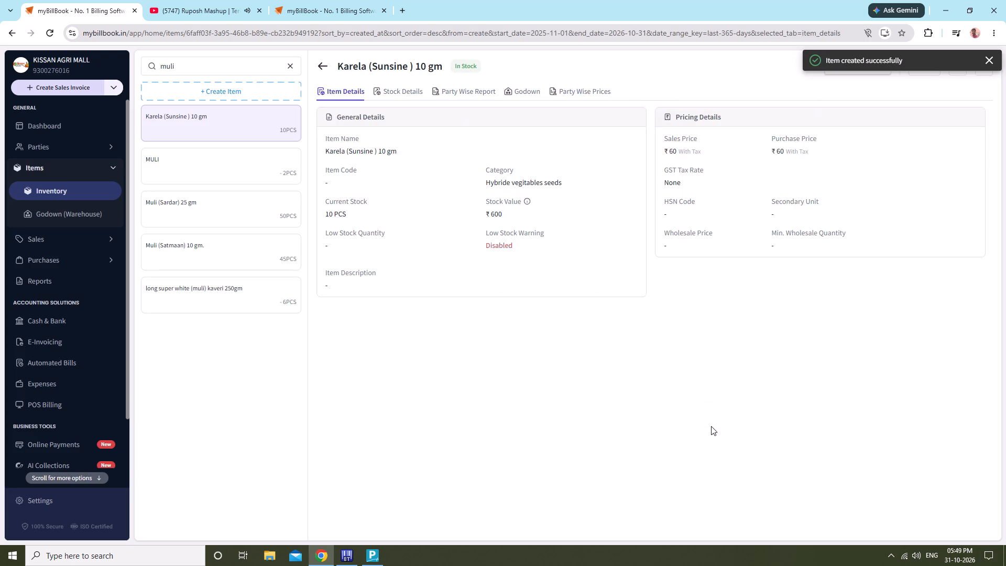
Start a new product item named Cabbage (Avtar) 10 gm in the Hybride vegitables seeds category.
left_click(182, 92)
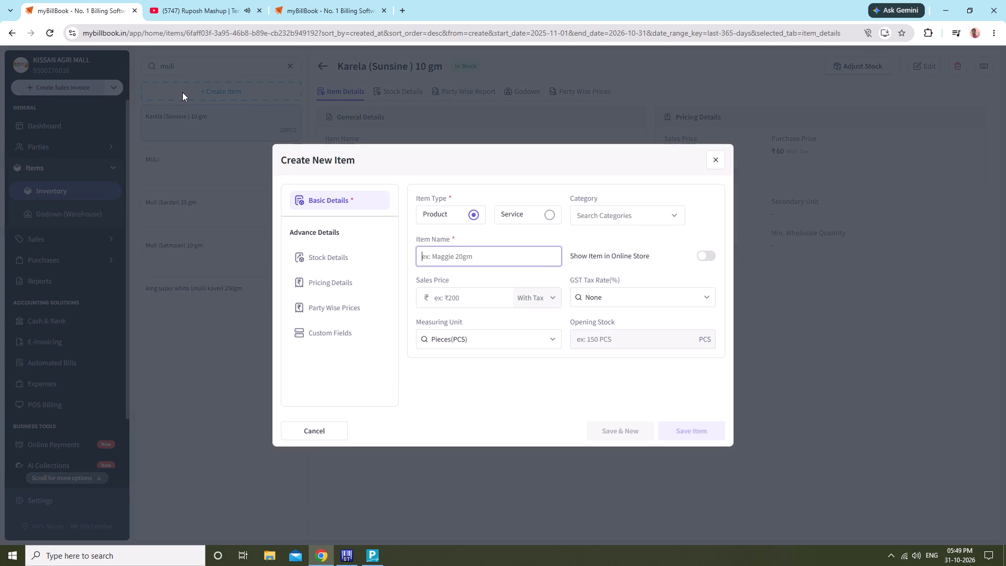
type("Cab")
type("bage")
key("space")
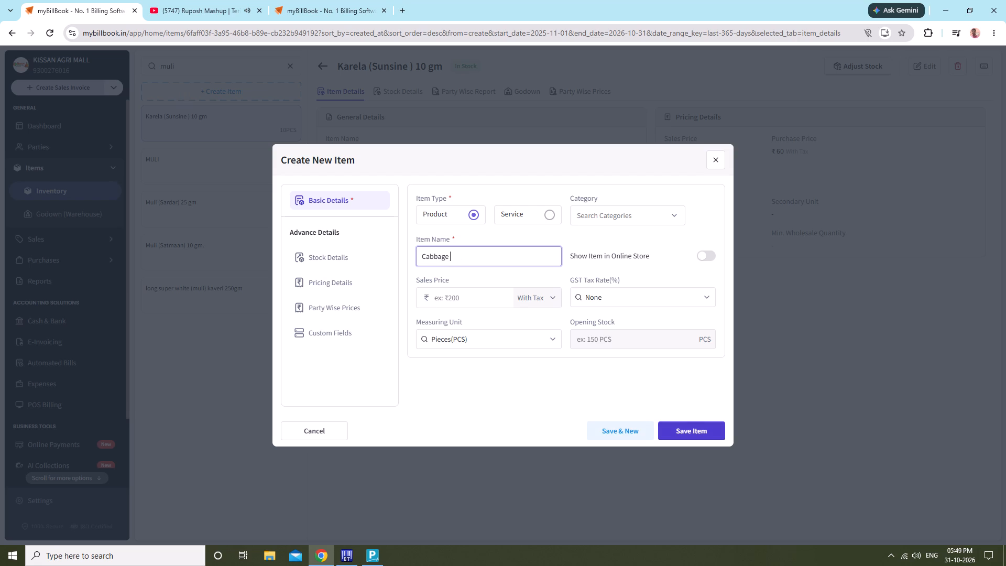
key("shift+parenleft")
key("shift+a")
type("vta")
key("r")
key("shift+parenright")
key("space")
type("10")
key("space")
type("gm")
left_click(613, 210)
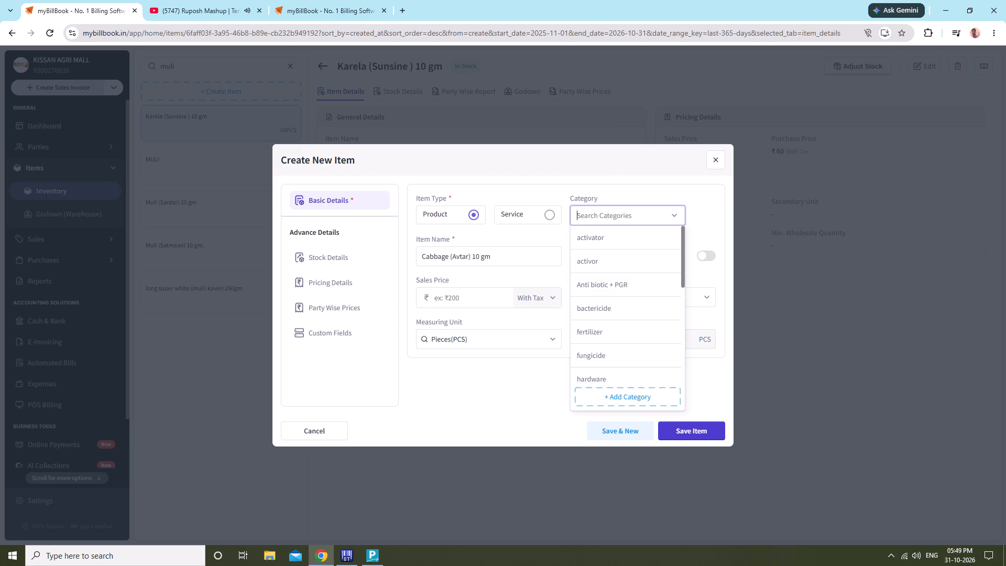
type("hy")
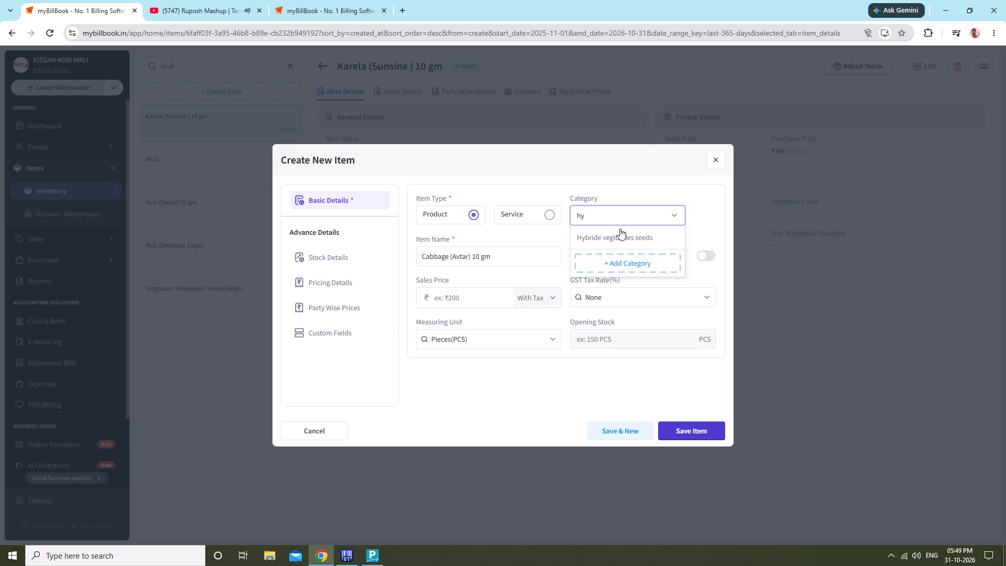
left_click(618, 244)
Set the cabbage item's opening stock to 10 PCS in the KISSAN AGRI MALL godown.
left_click(311, 266)
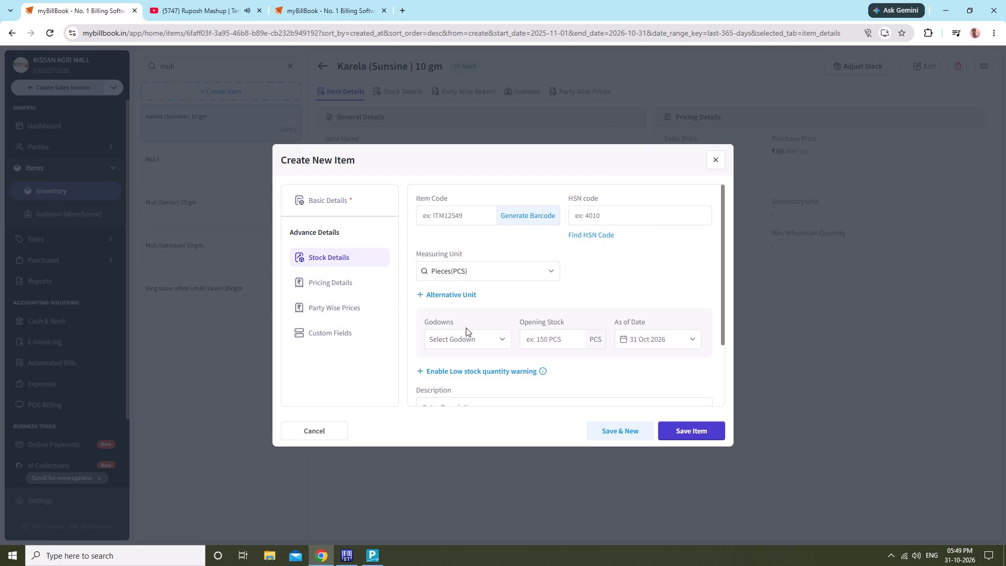
left_click(460, 336)
left_click(455, 357)
left_click(586, 335)
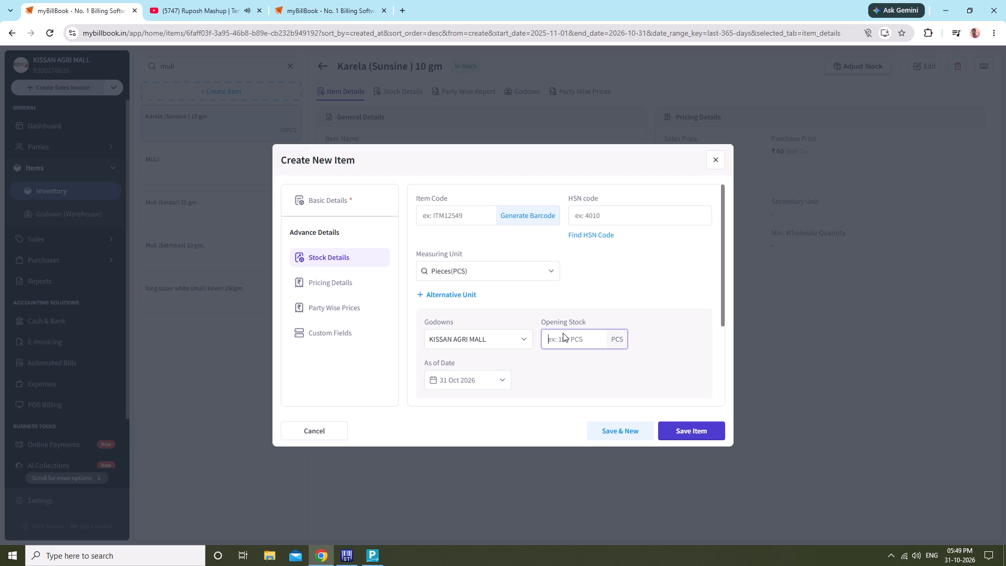
type("10")
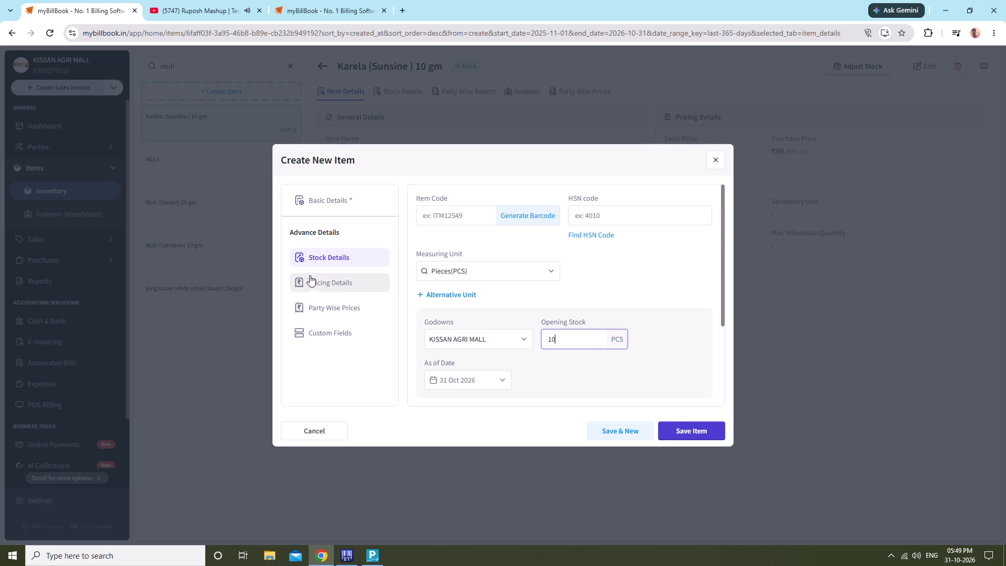
Set the cabbage item's sales price to ₹110 and open its purchase price for entry.
left_click(310, 277)
left_click(338, 276)
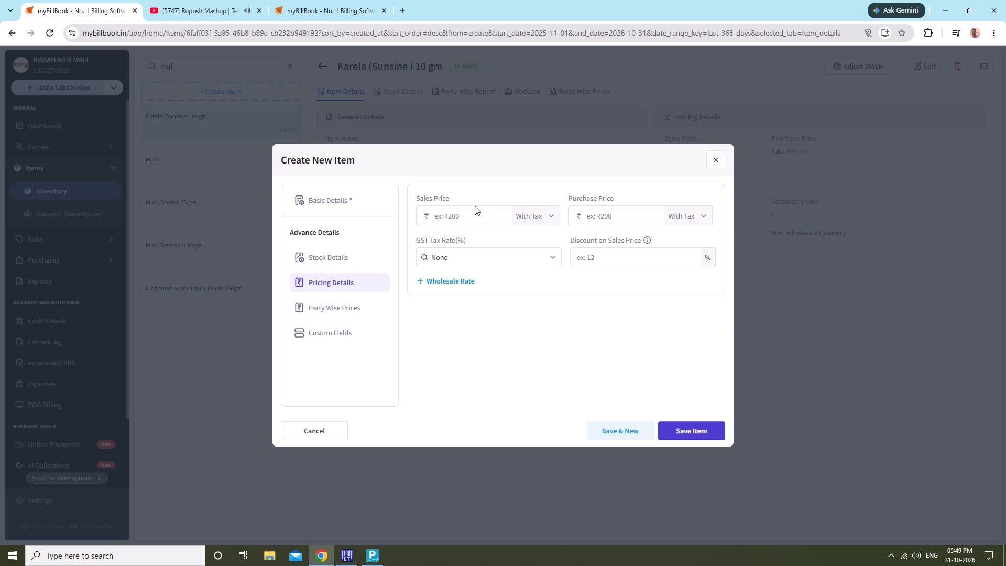
left_click_drag(475, 206, 476, 211)
left_click(476, 212)
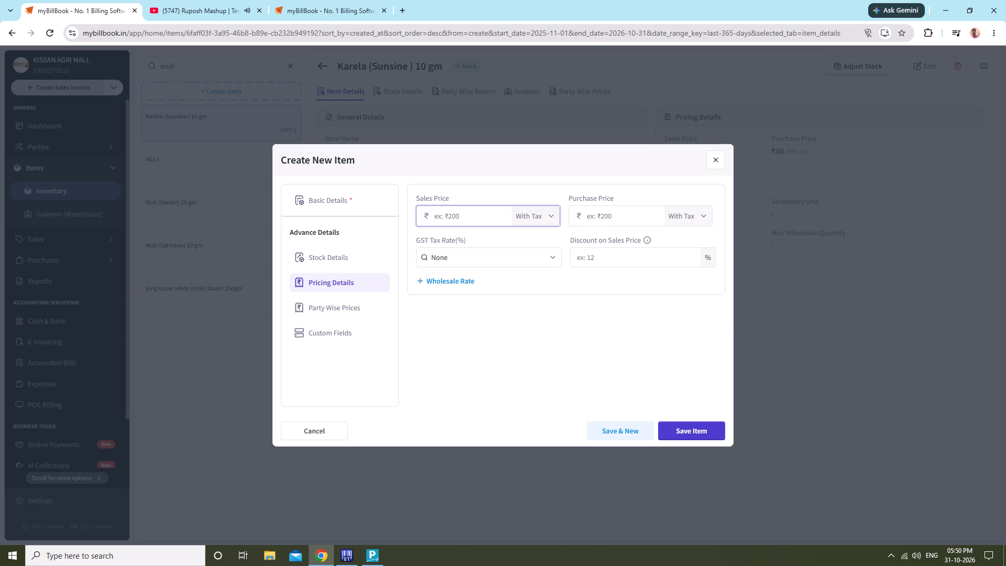
type("11")
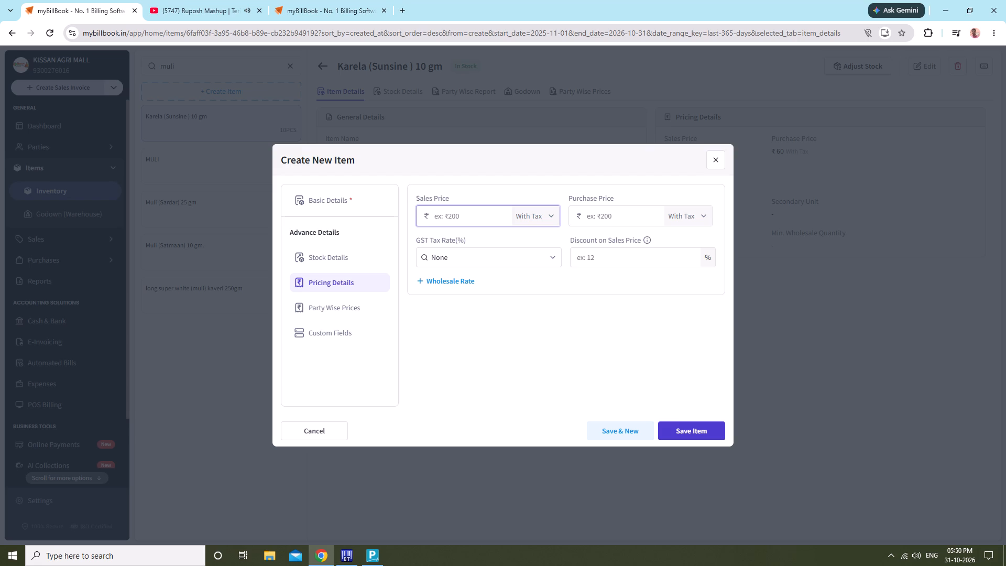
left_click(442, 213)
left_click(447, 216)
type("110")
left_click(600, 209)
left_click(594, 217)
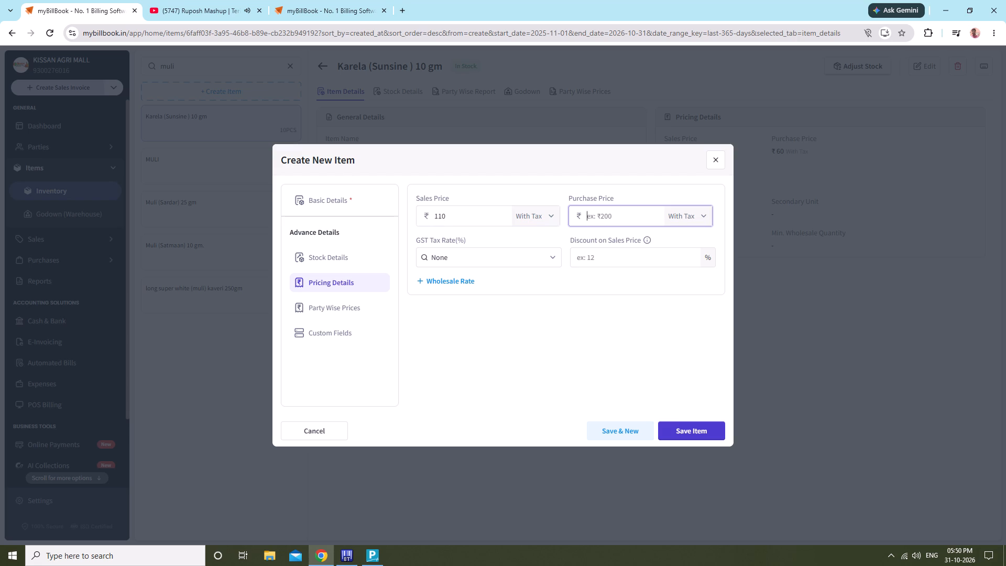
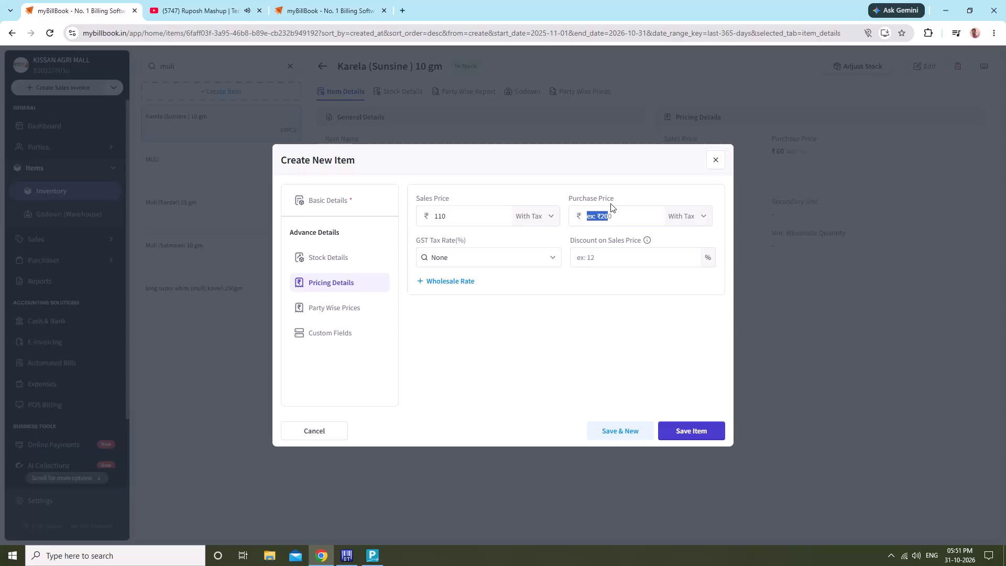
Set the cabbage item's purchase price to ₹110 and save the item.
left_click(612, 211)
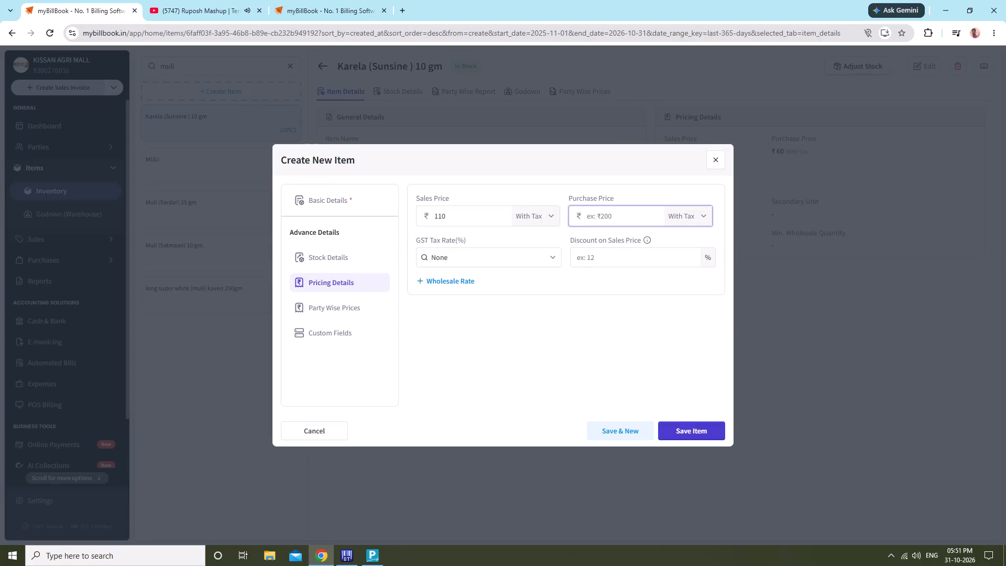
type("110")
left_click(333, 246)
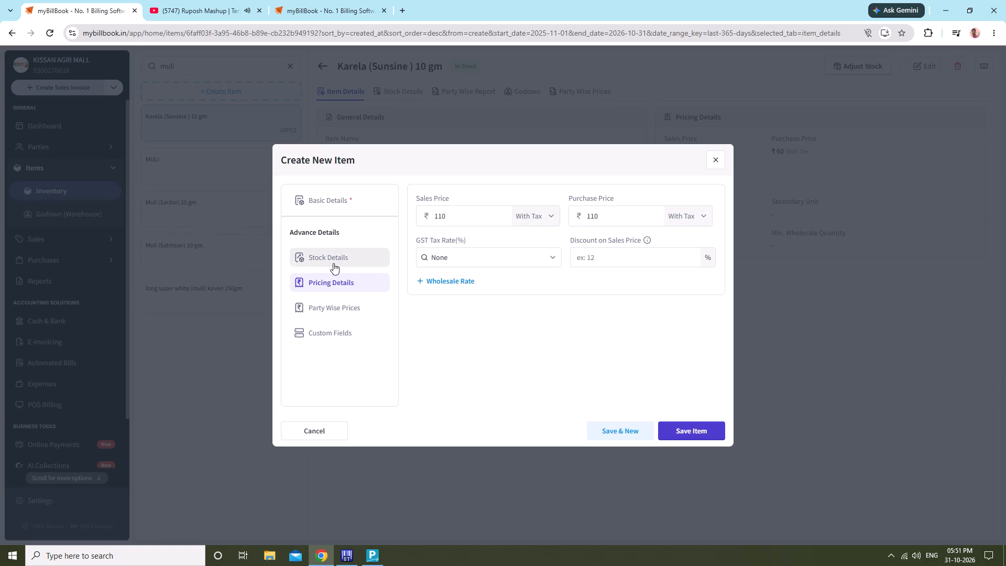
left_click(333, 263)
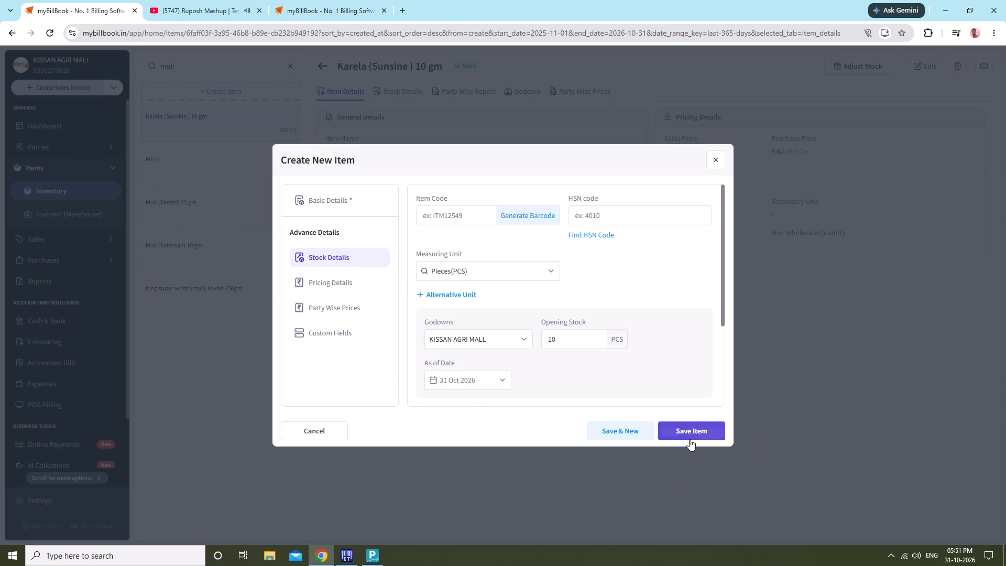
left_click(690, 439)
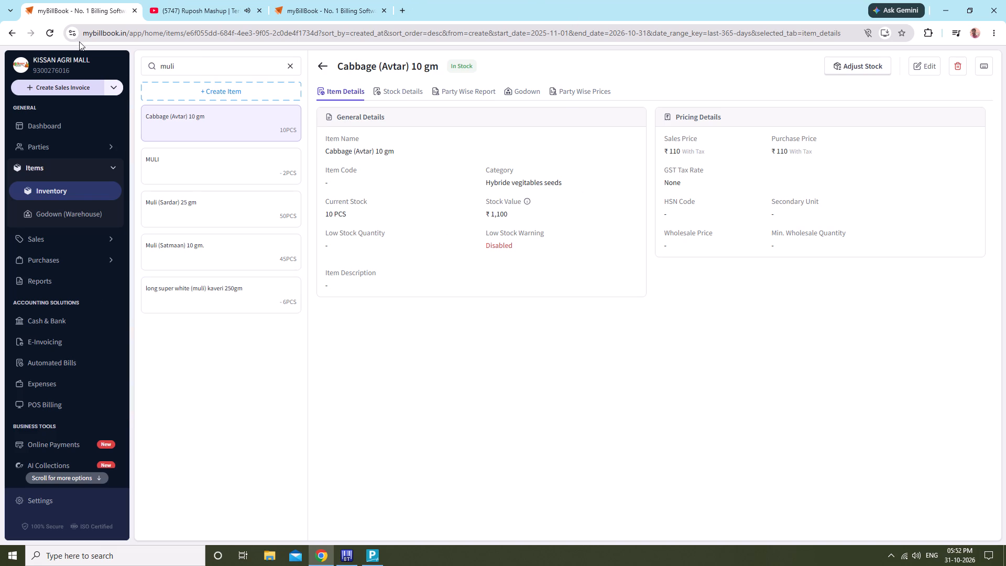
Start a new product item named French bean (Yuvika) Nongwoo 500 gm.
left_click(203, 87)
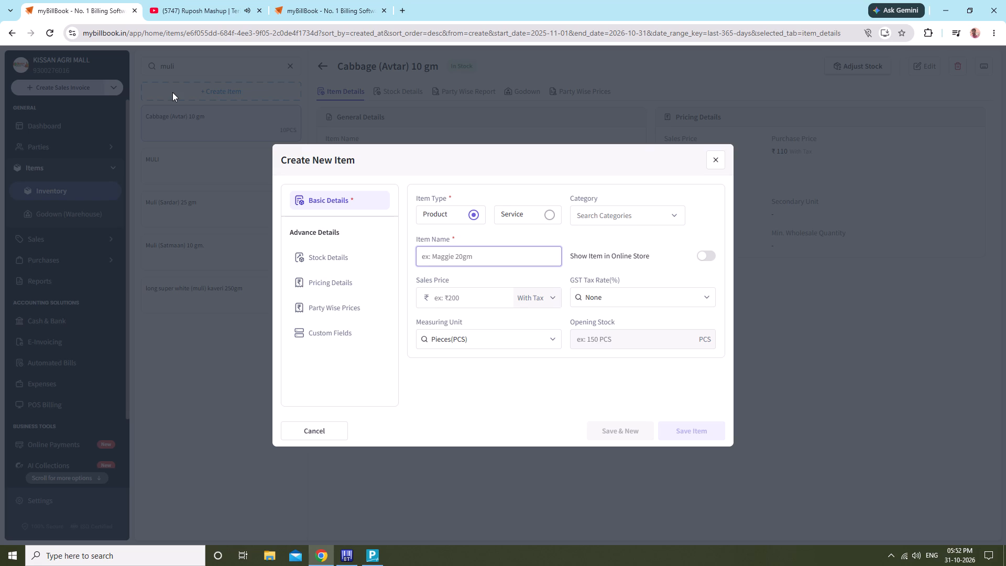
type("Fre")
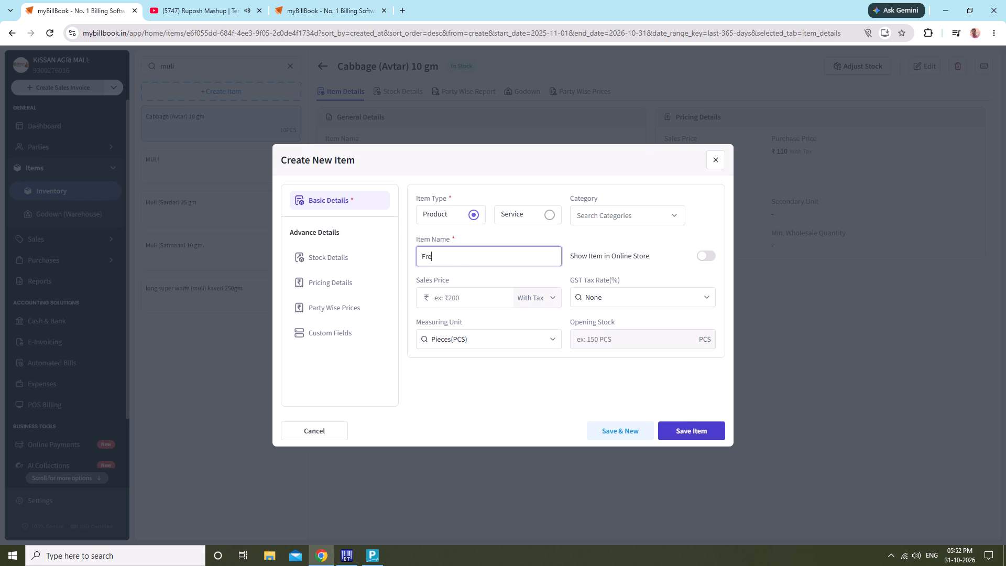
type("nch")
key("space")
key("b")
type("ea")
type("n")
key("space")
key("shift+parenleft")
key("shift+y")
type("uvika")
key("shift+parenright")
key("space")
type("no")
type("ng")
type("woo")
key("space")
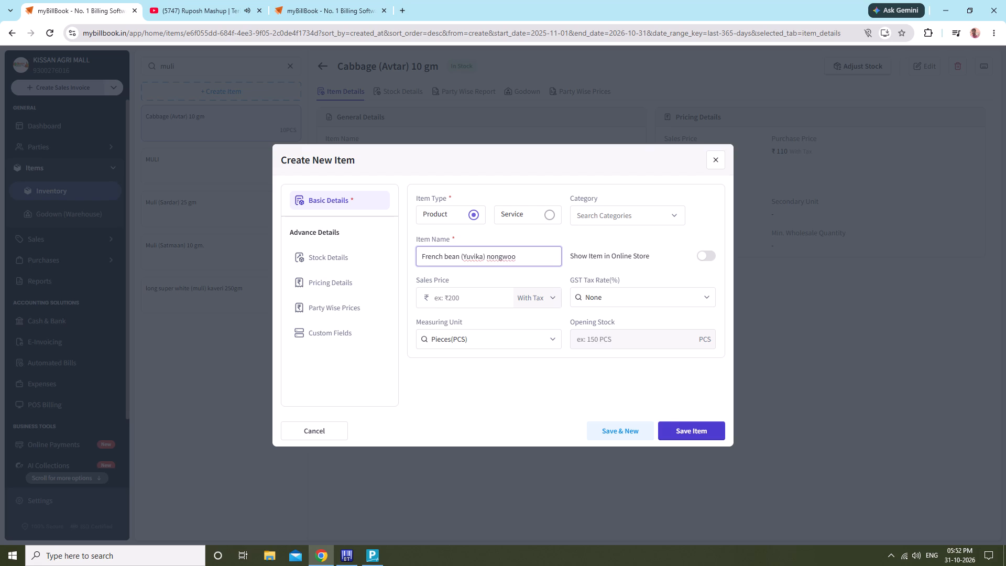
left_click(493, 258)
key("BackSpace")
key("n")
key("BackSpace")
type("N")
key("space")
key("BackSpace")
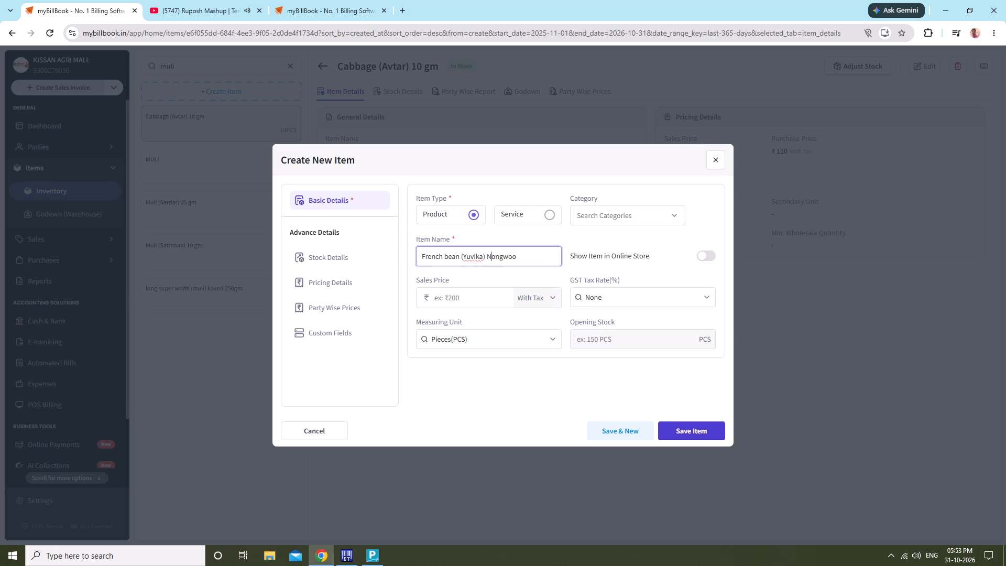
left_click(539, 257)
type("500 hm")
key("BackSpace")
key("BackSpace")
key("g")
key("m")
Assign the French bean item to the vegitables seeds category.
left_click(620, 216)
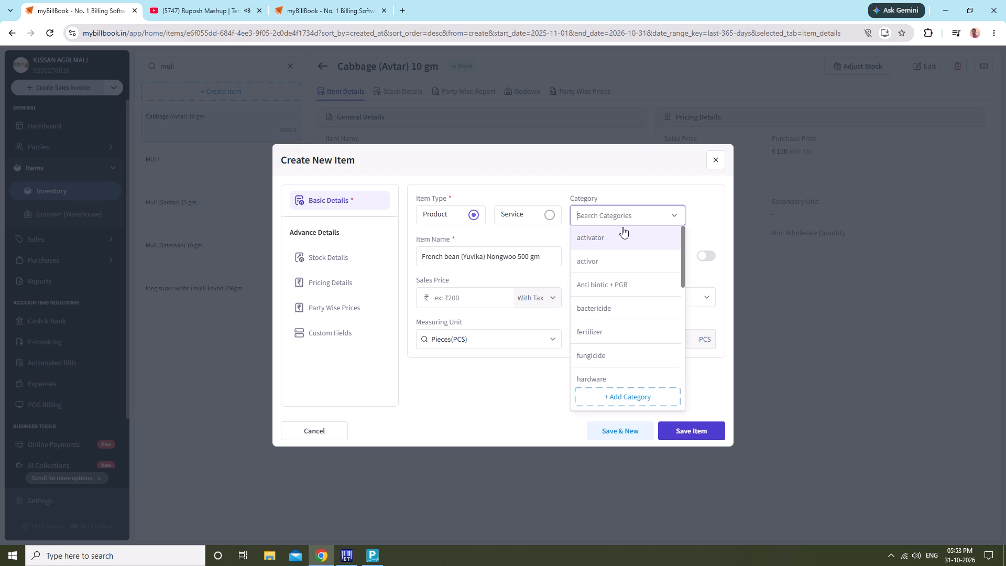
key("s")
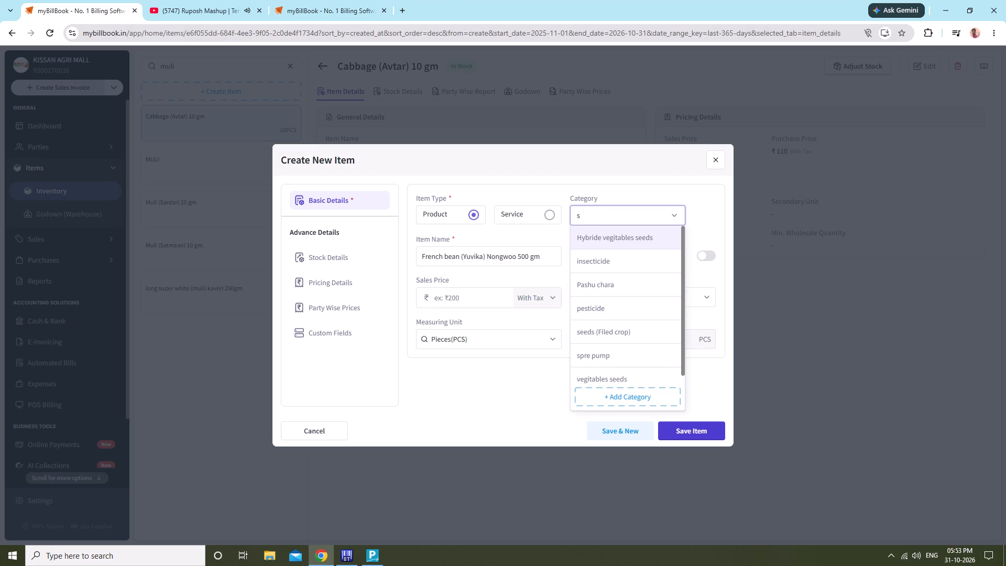
type("ee")
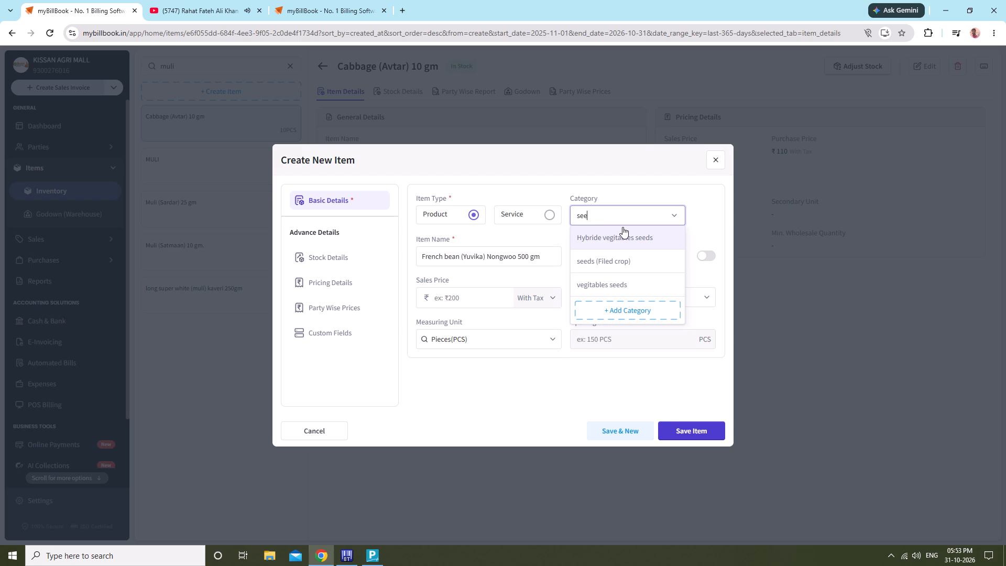
left_click(646, 288)
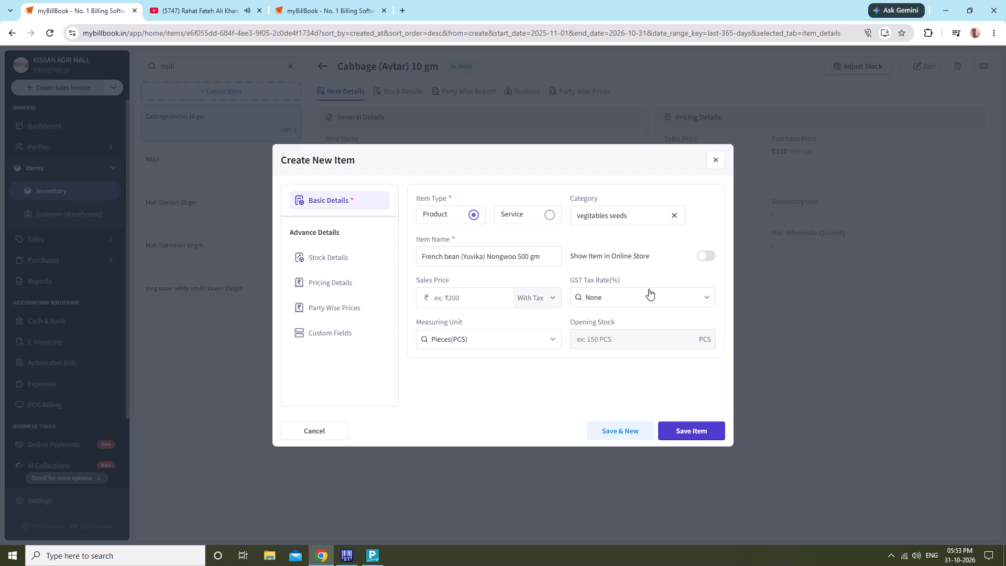
Set the French bean item's opening stock to 1 PCS in the KISSAN AGRI MALL godown.
left_click(325, 247)
left_click(330, 252)
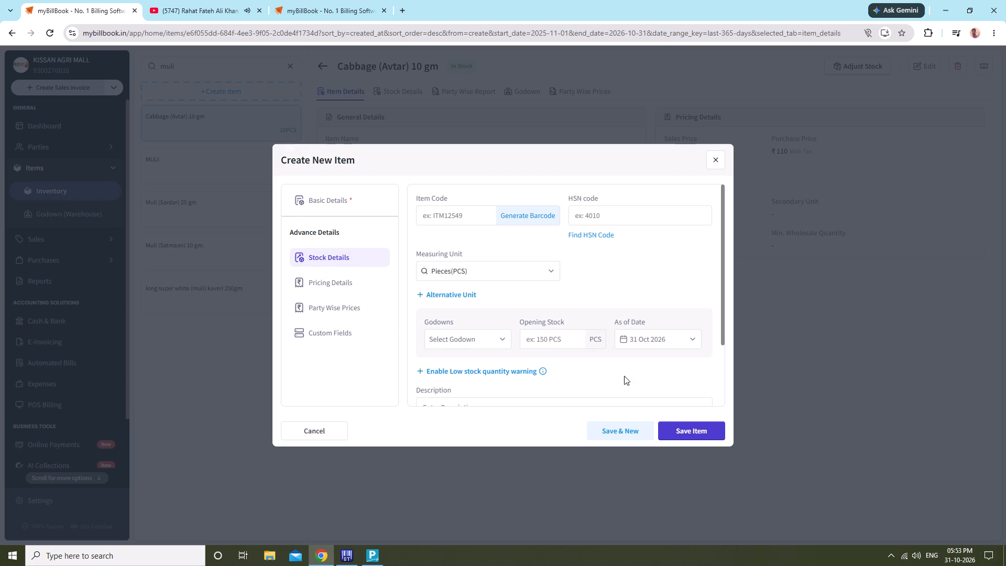
left_click(451, 331)
left_click(447, 355)
left_click_drag(560, 349, 565, 341)
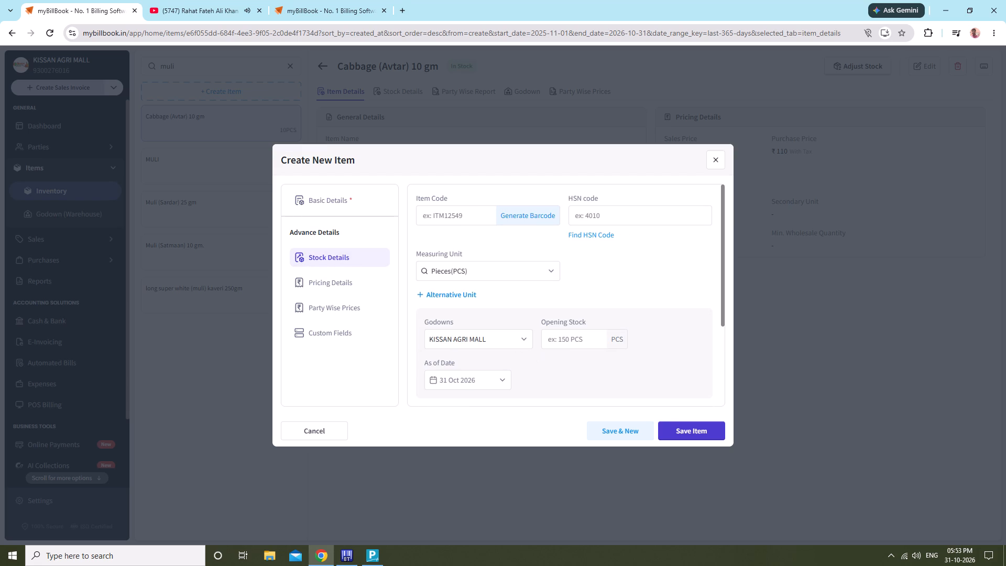
left_click(567, 340)
key("1")
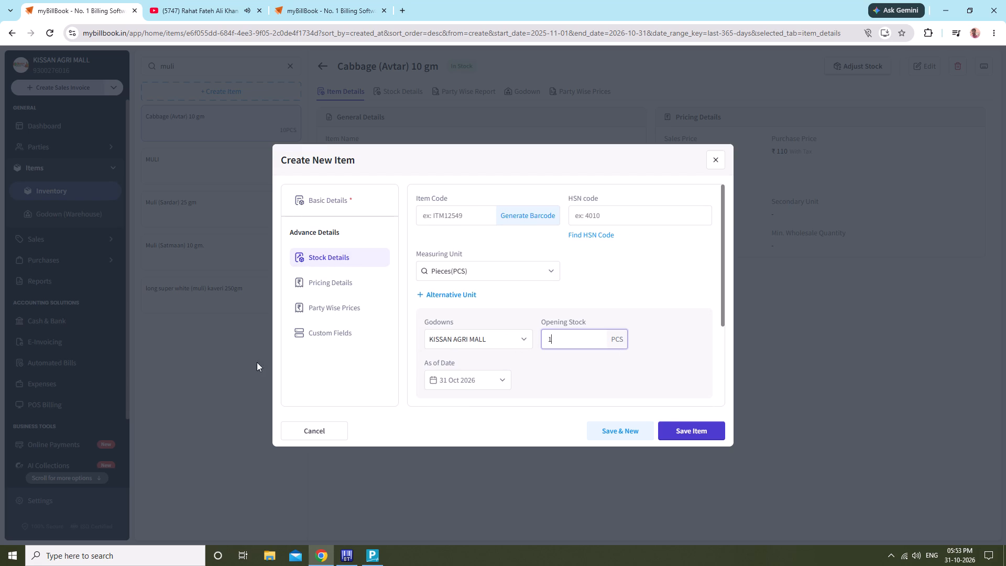
Set the French bean item's sales price and purchase price to ₹400 each.
left_click(322, 282)
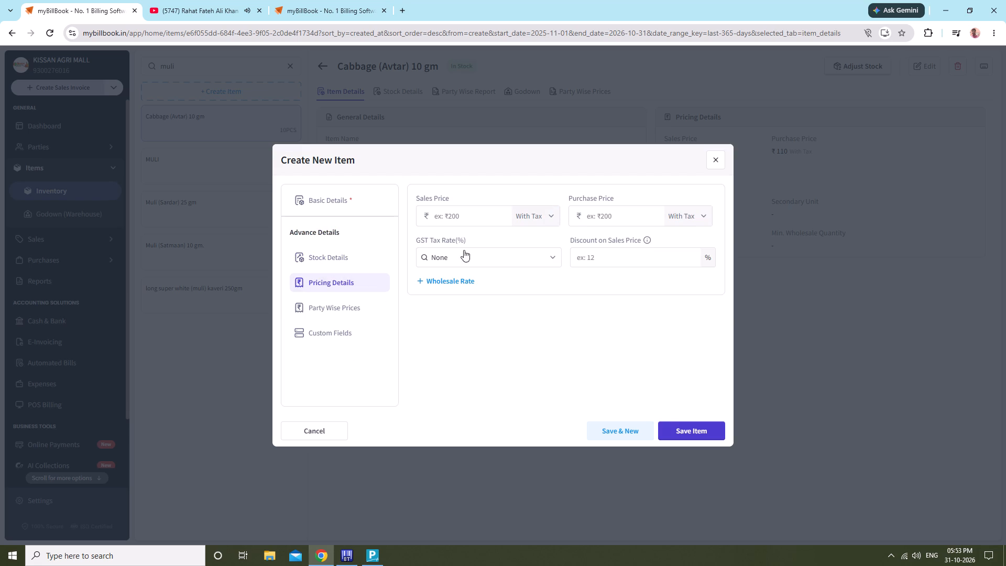
left_click(450, 216)
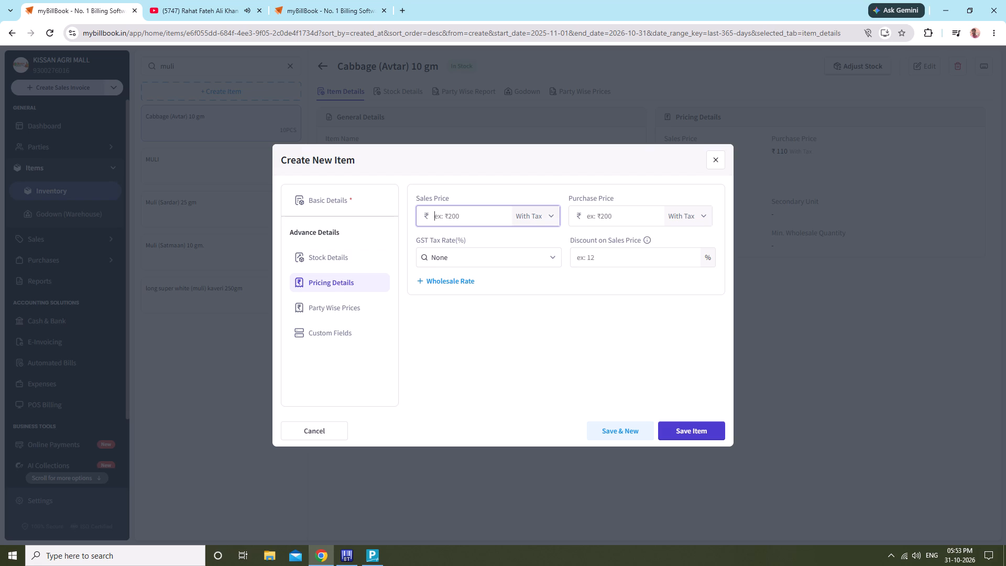
type("400")
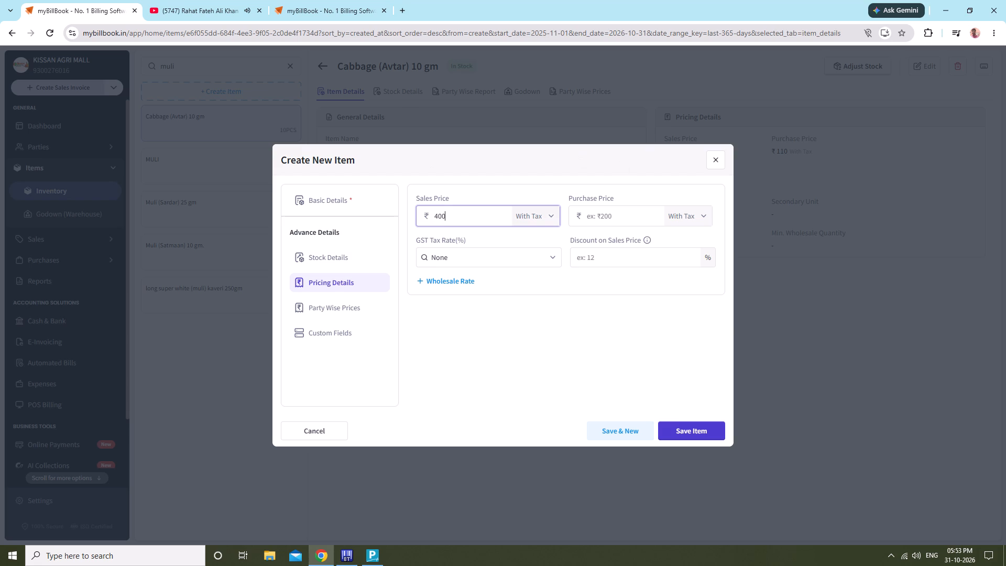
left_click(608, 213)
type("400")
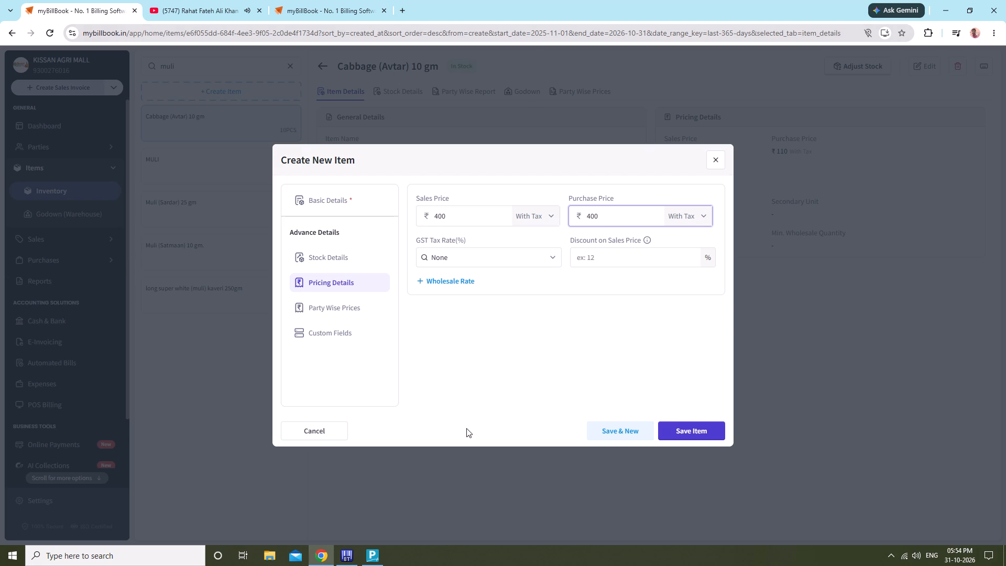
Save the new French bean (Yuvika) Nongwoo 500 gm item.
left_click(691, 429)
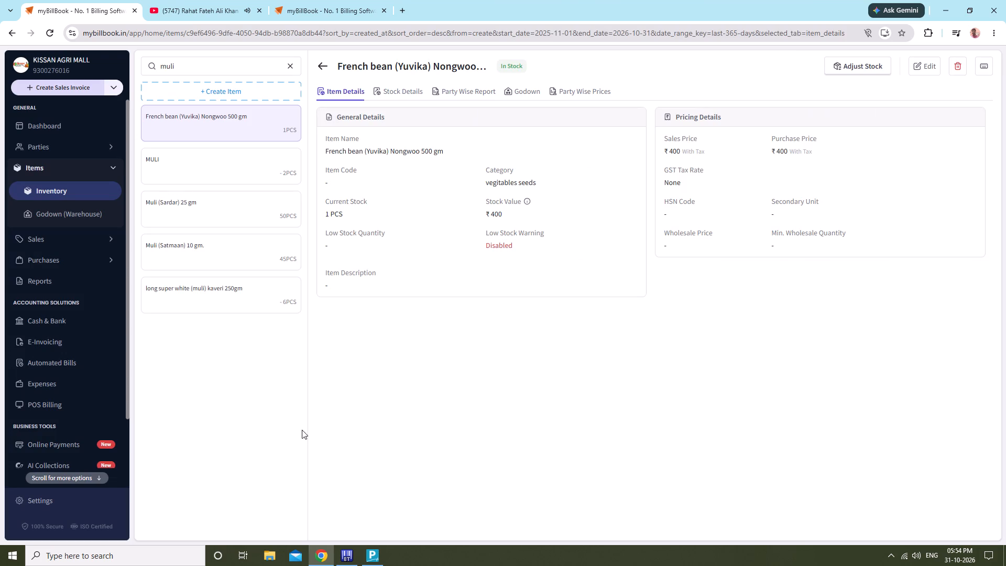
Start a new inventory item of the product type.
left_click_drag(226, 99, 226, 94)
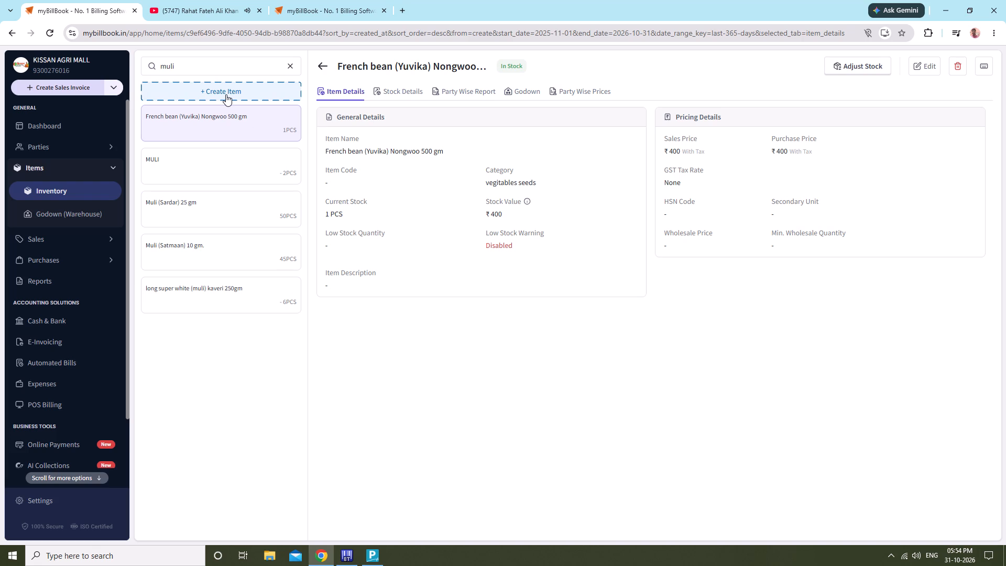
left_click_drag(226, 94, 227, 94)
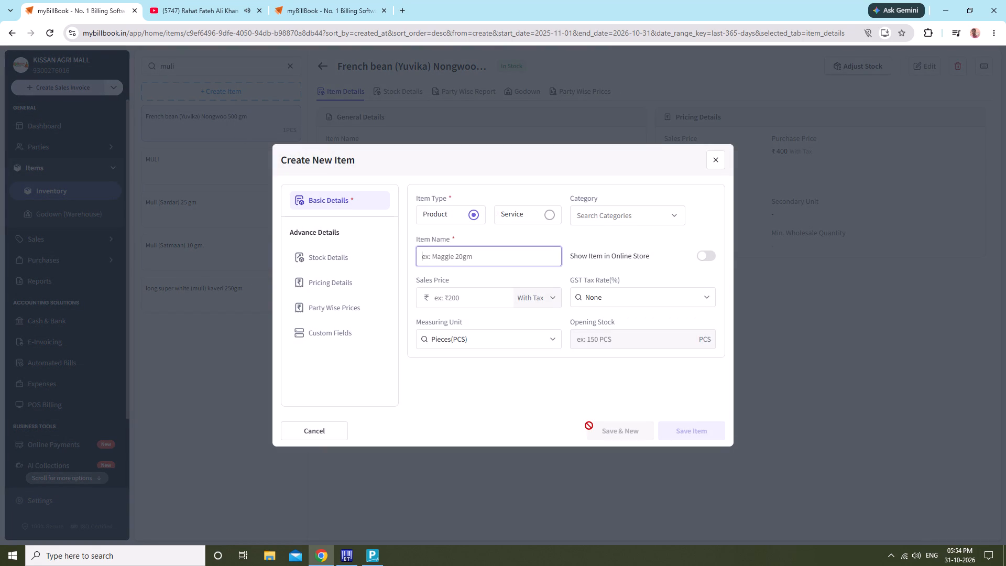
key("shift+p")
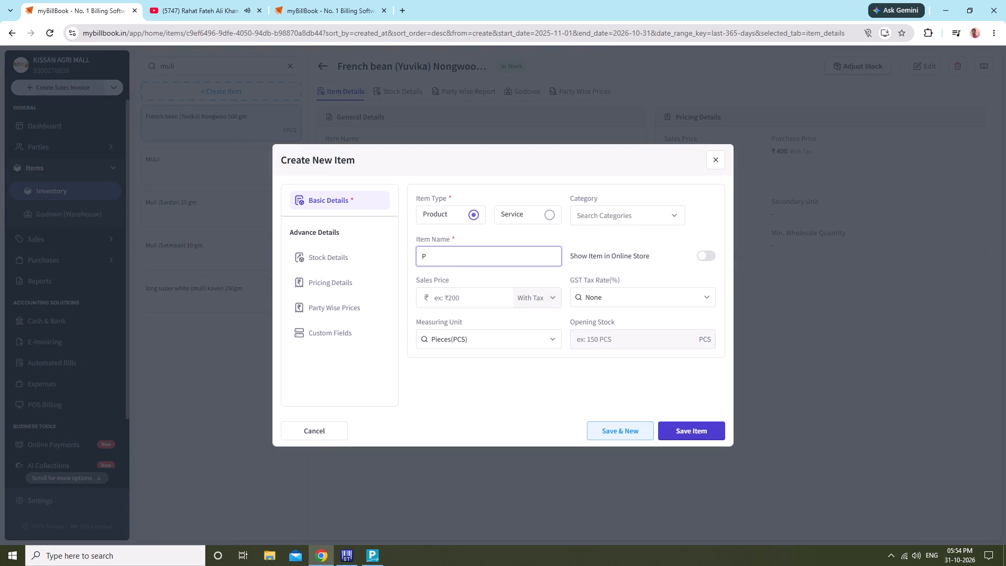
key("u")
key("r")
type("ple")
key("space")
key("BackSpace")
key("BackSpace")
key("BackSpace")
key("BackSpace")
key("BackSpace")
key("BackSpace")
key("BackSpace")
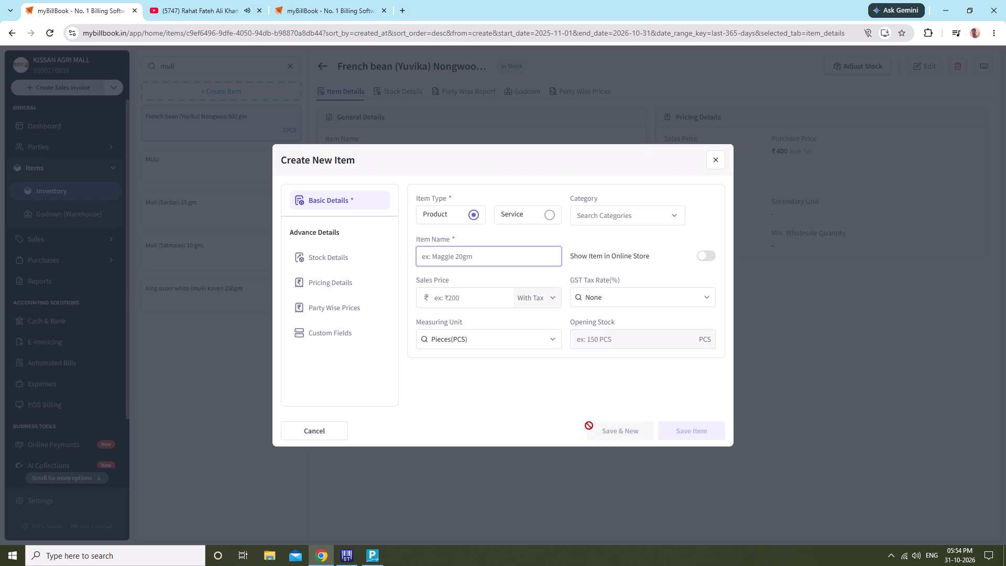
Name the new product item Turnip purple (Himalaya) 100 gm.
type("Tur")
type("nip")
key("space")
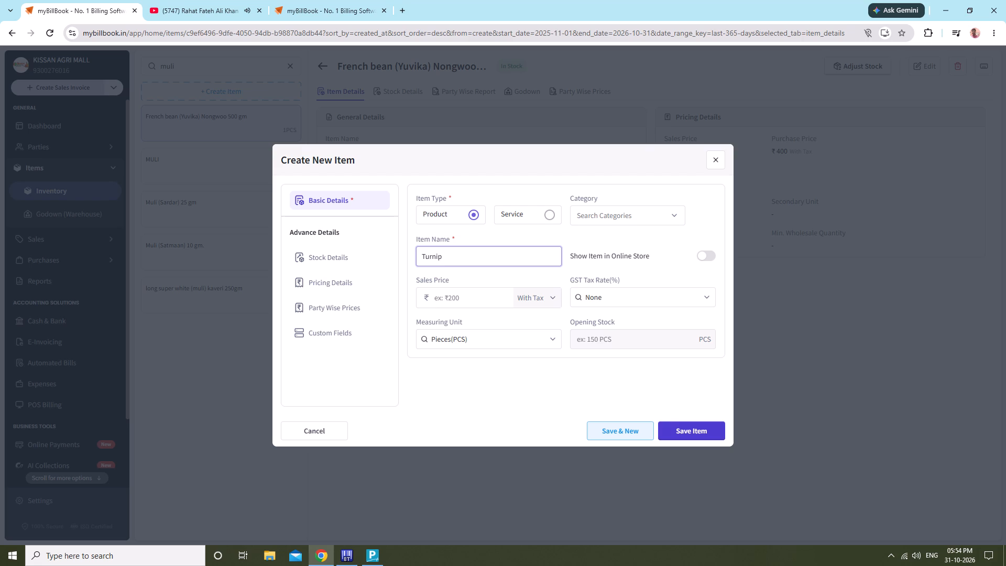
type("pur")
key("e")
key("BackSpace")
type("pl")
key("e")
key("space")
key("shift+parenleft")
key("shift+h")
type("im")
type("al")
type("aya")
type(")")
key("space")
type("100")
key("space")
type("gm")
Set the turnip item's sales price to ₹220 and assign it to the Hybride vegitables seeds category.
left_click(481, 300)
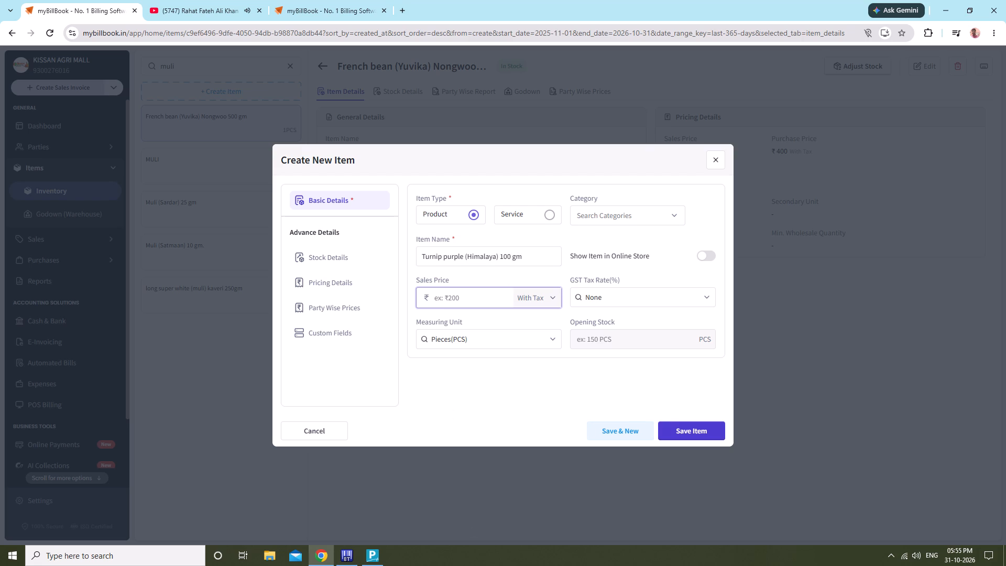
type("220")
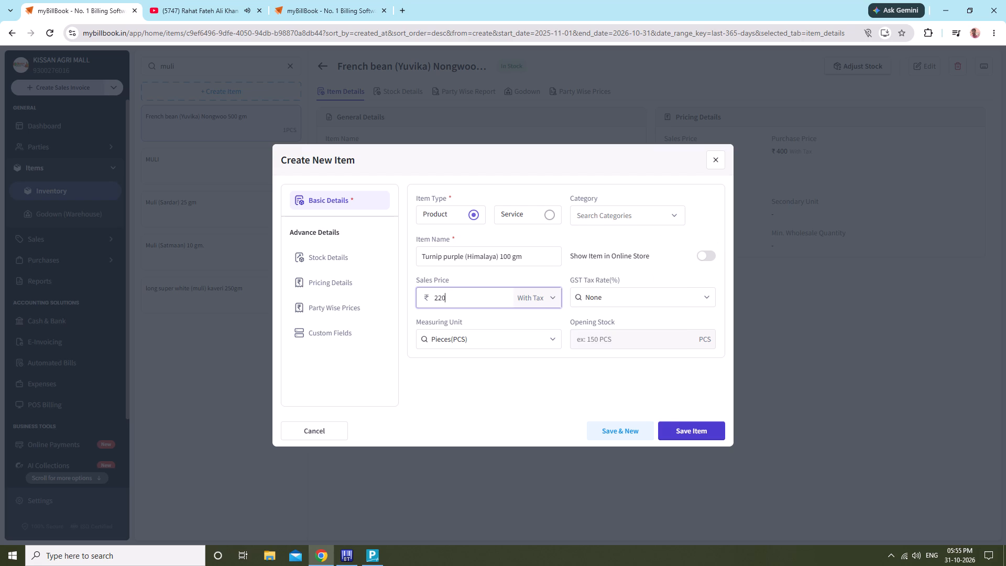
left_click(656, 218)
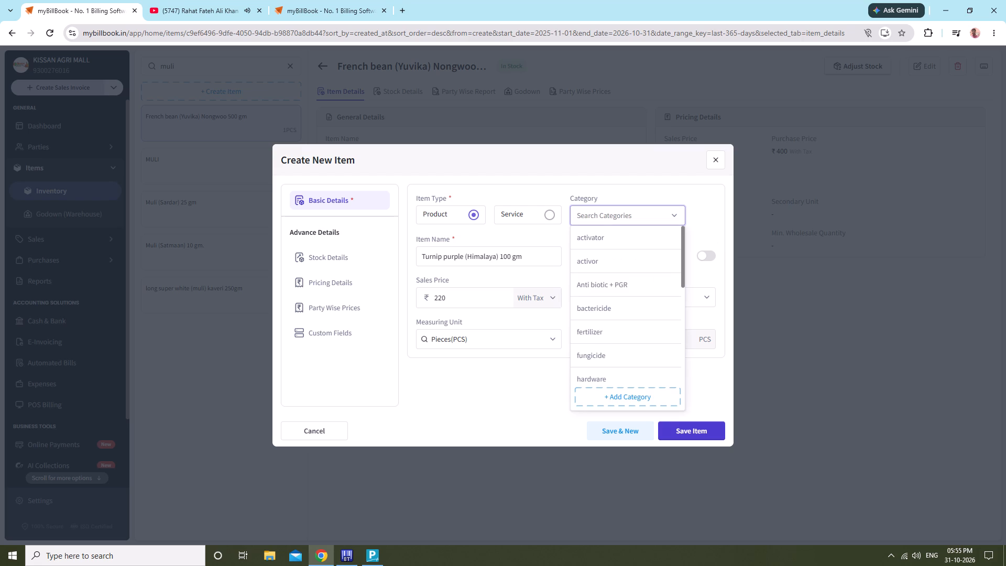
type("hy")
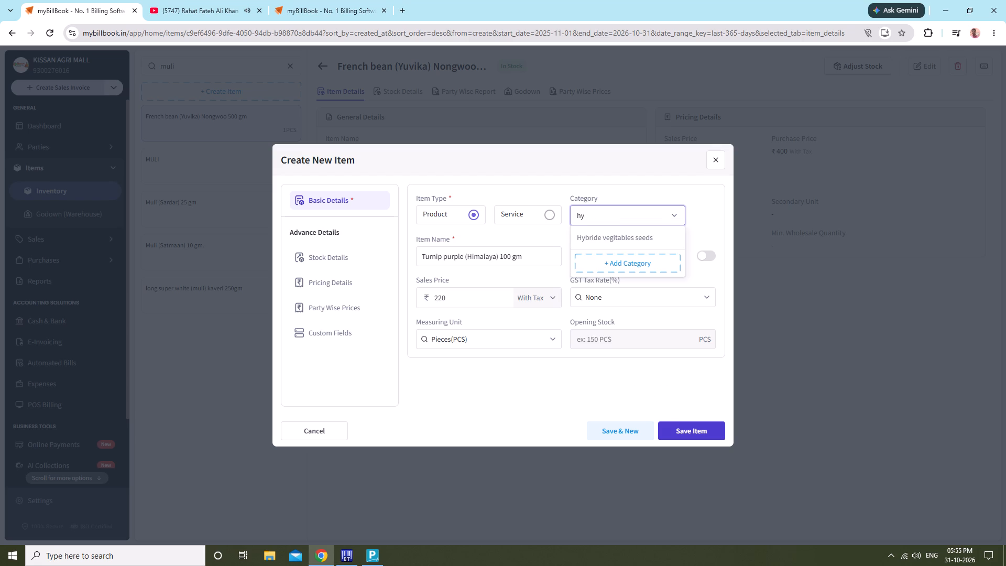
left_click(669, 236)
Set the turnip item's opening stock to 1 PCS in the KISSAN AGRI MALL godown.
left_click(346, 274)
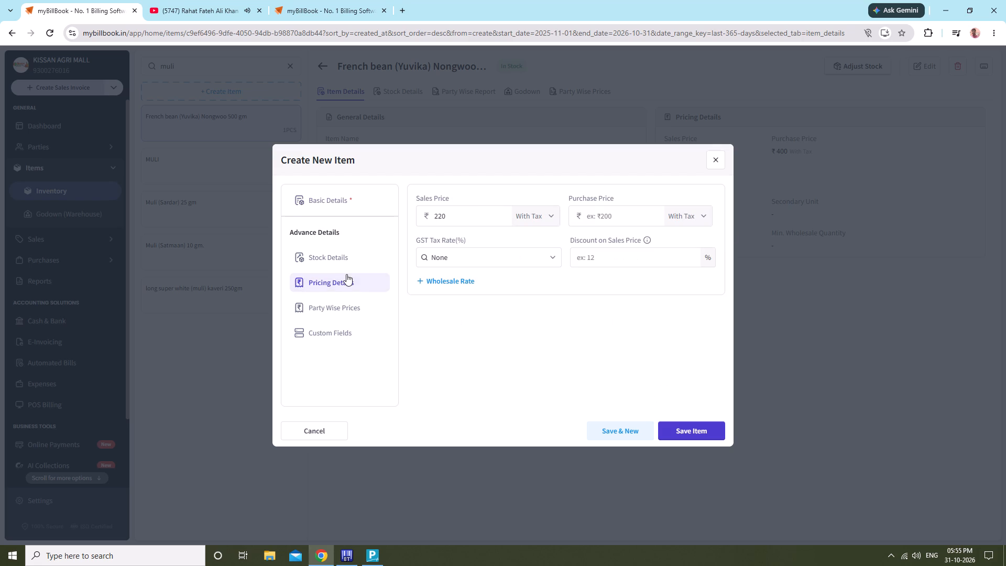
left_click(339, 262)
left_click(490, 343)
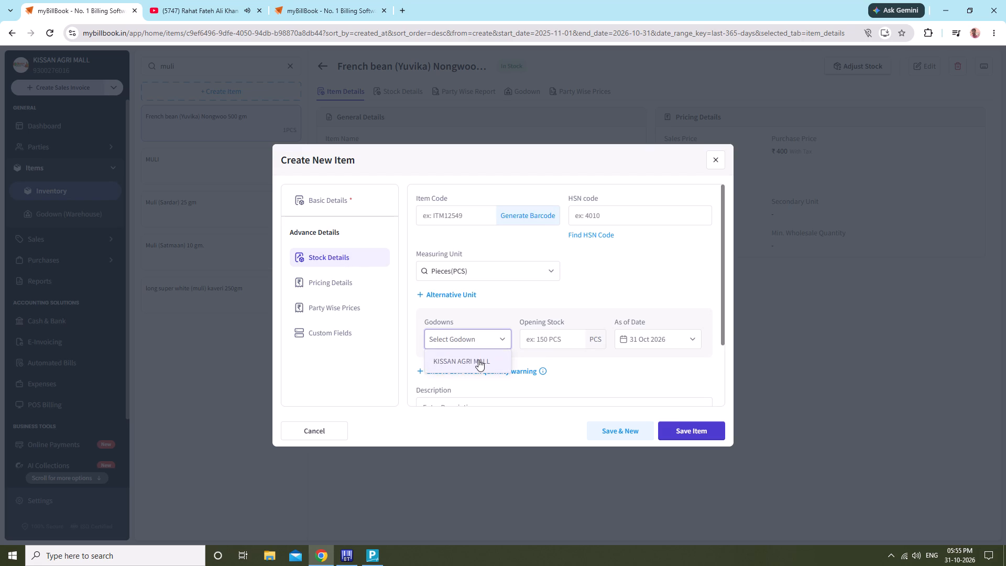
left_click(478, 360)
left_click(563, 339)
key("1")
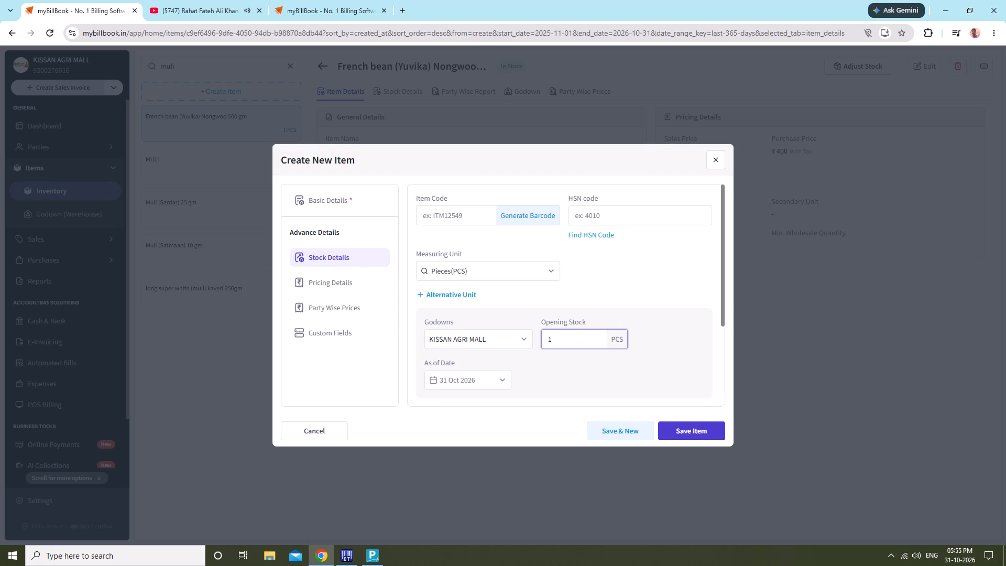
Set the turnip item's purchase price to ₹220 and save the item.
left_click(324, 291)
left_click(641, 212)
type("220")
left_click(691, 423)
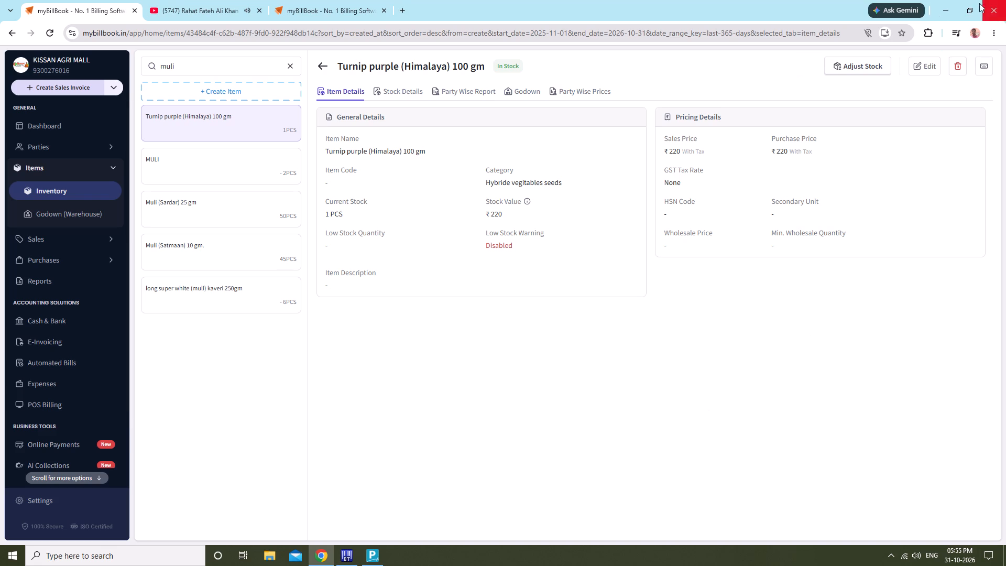
Start a new product item and name it Baigan gol (Genius) 10 gm.
left_click(272, 91)
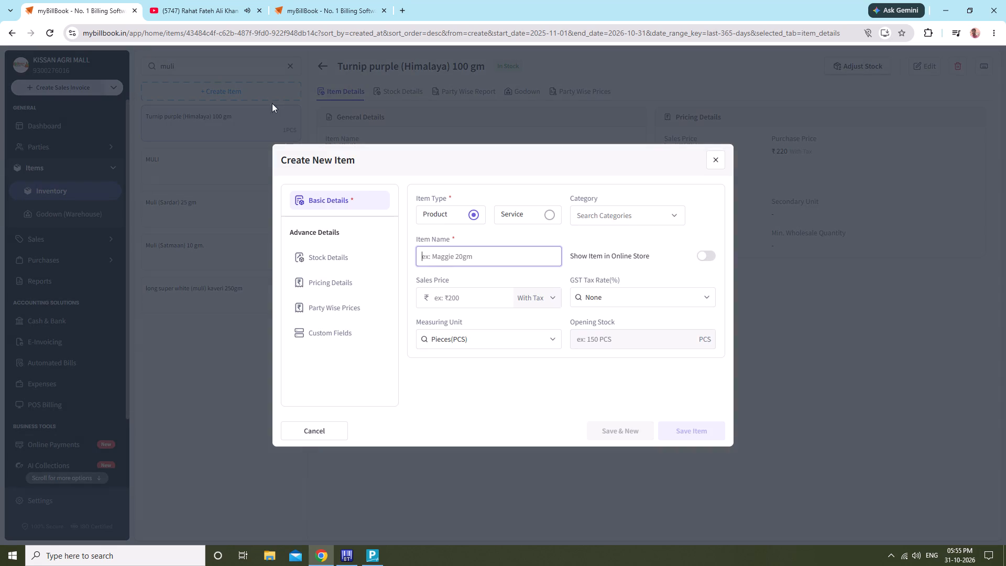
left_click(465, 256)
type("Ba")
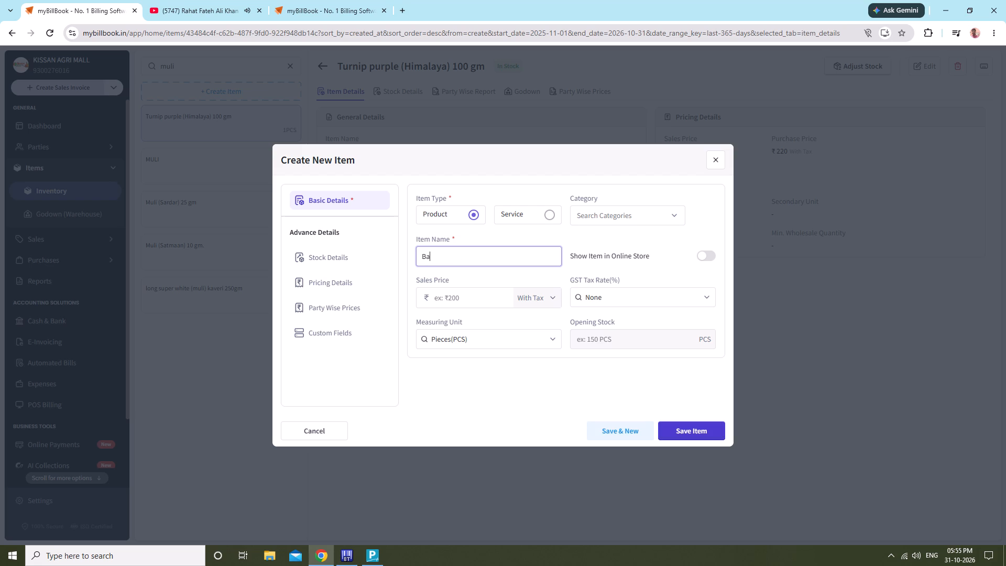
type("igan gol,")
key("BackSpace")
key("space")
key("shift+parenleft")
type("Geni")
type("us")
type(")")
key("space")
type("10")
key("space")
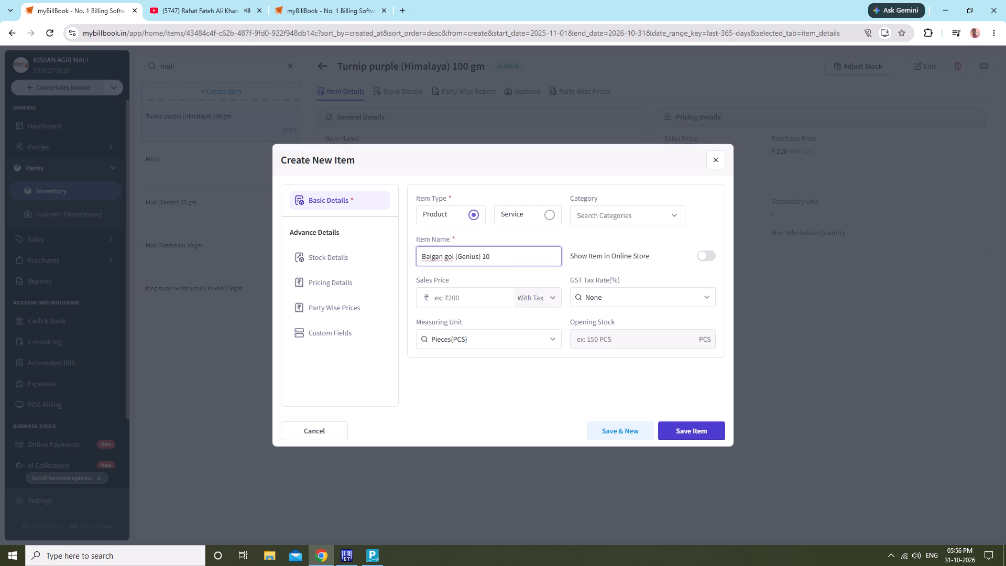
type("gm")
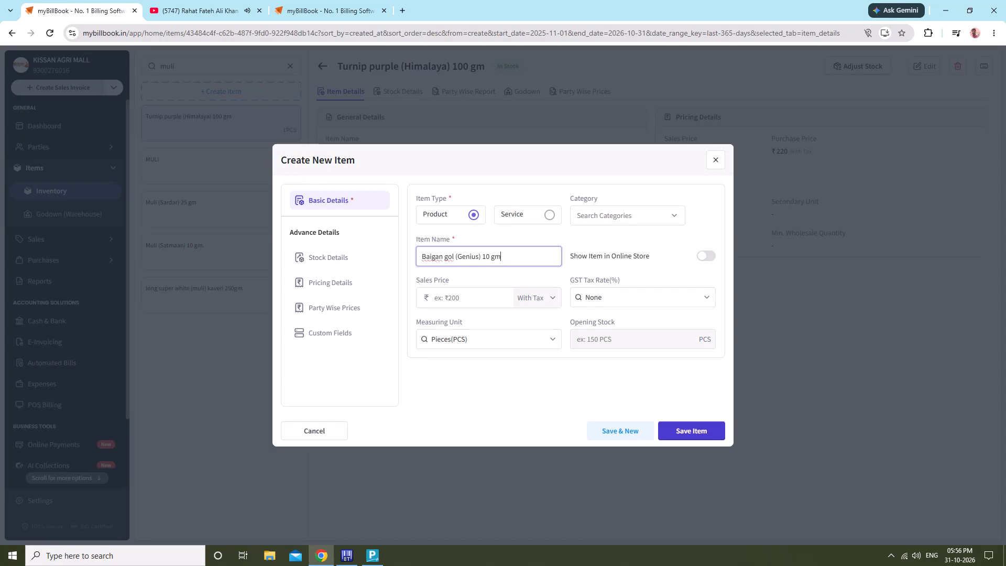
Correct the pack size in the new baigan item's name to 5 gm.
left_click(491, 258)
key("BackSpace")
key("BackSpace")
key("BackSpace")
key("5")
key("space")
Assign the baigan item to the vegitables seeds category and set its sales price to ₹20.
left_click(611, 217)
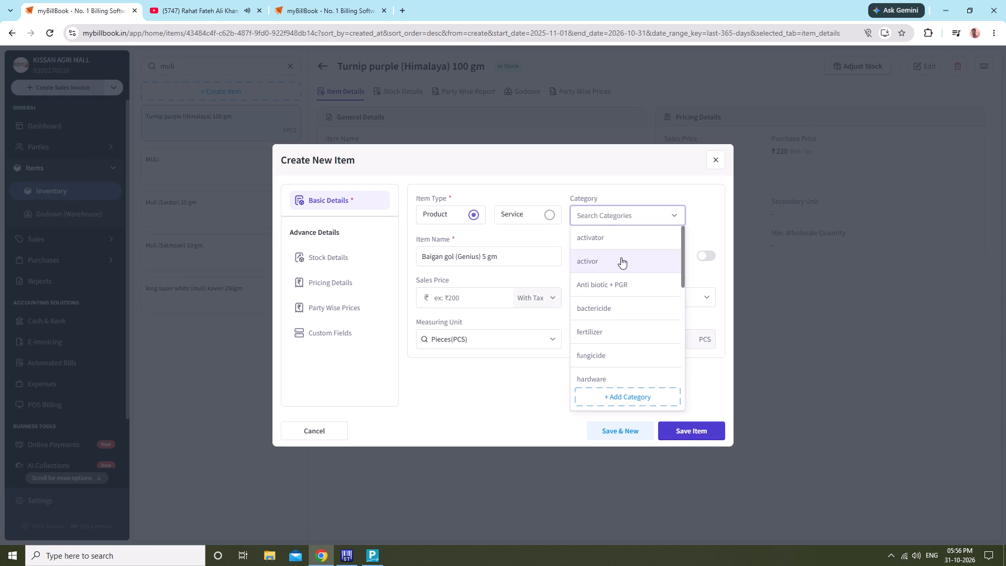
scroll(621, 279, "down", 4)
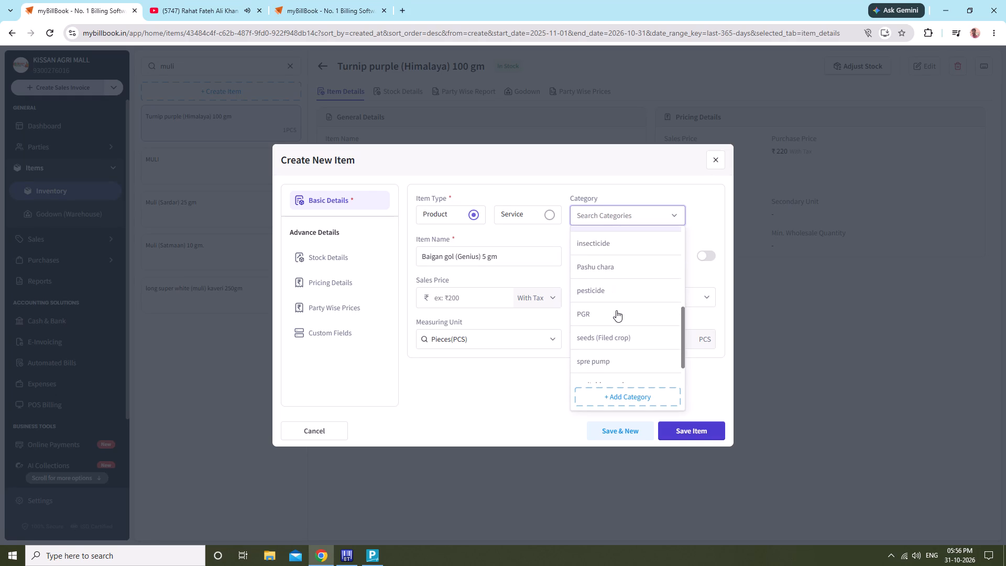
scroll(616, 310, "up", 8)
scroll(615, 310, "down", 2)
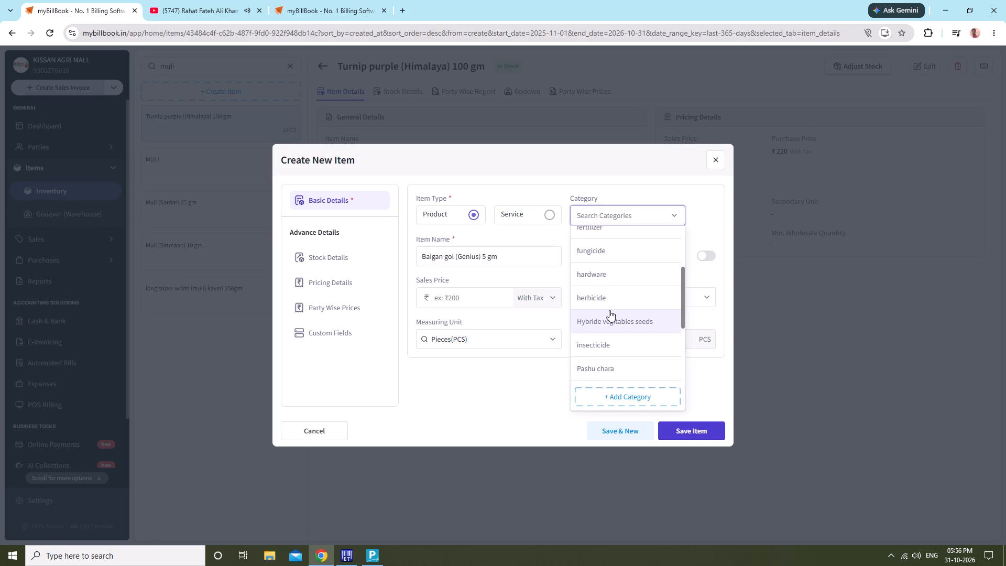
type("see")
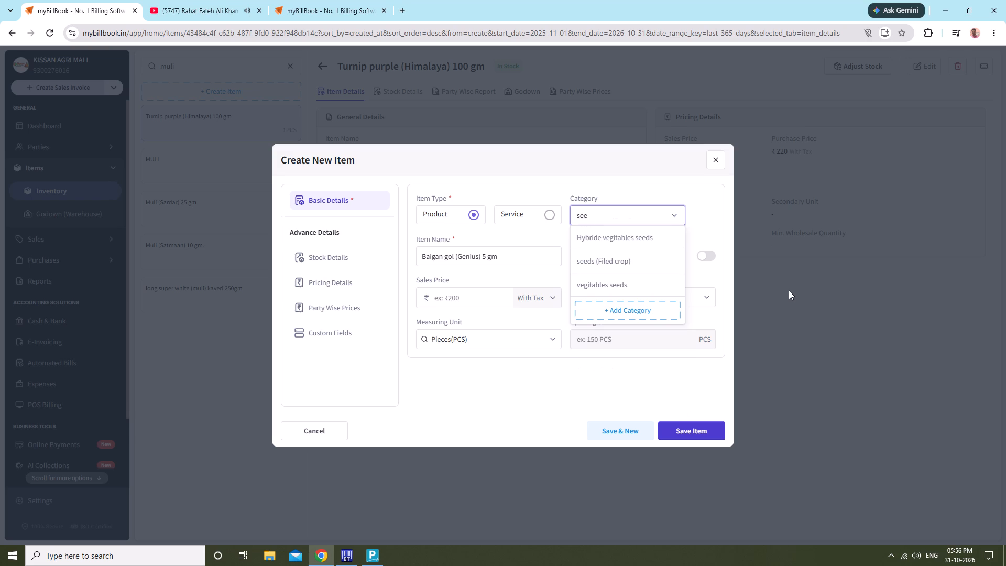
left_click(623, 278)
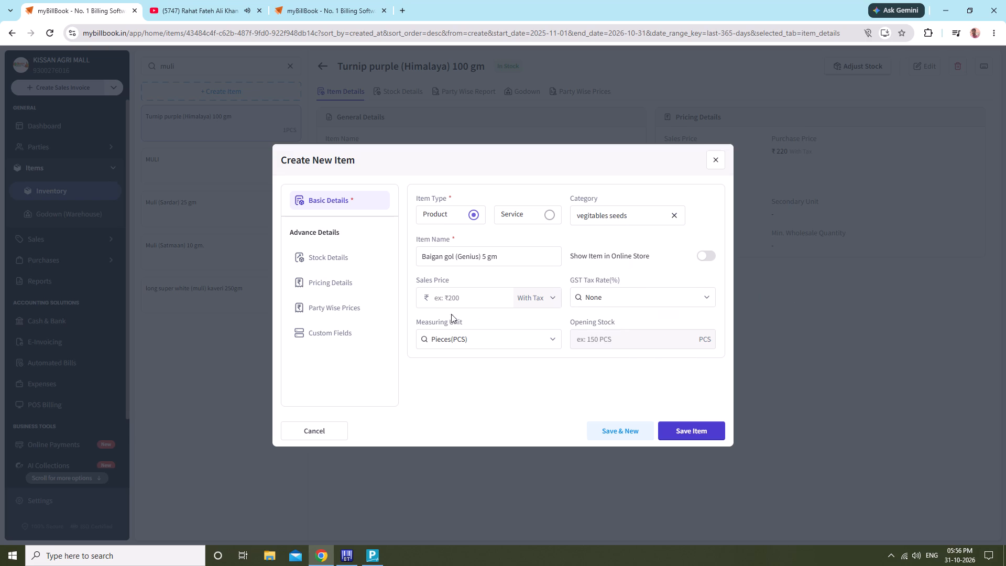
left_click(453, 300)
type("20")
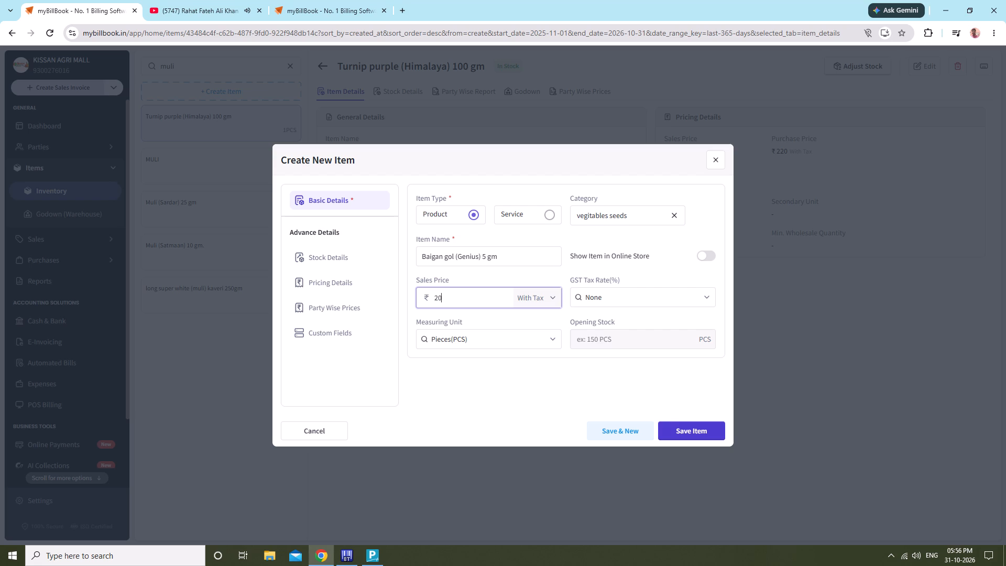
Set the baigan item's opening stock to 20 PCS in the KISSAN AGRI MALL godown.
left_click(339, 259)
left_click(477, 336)
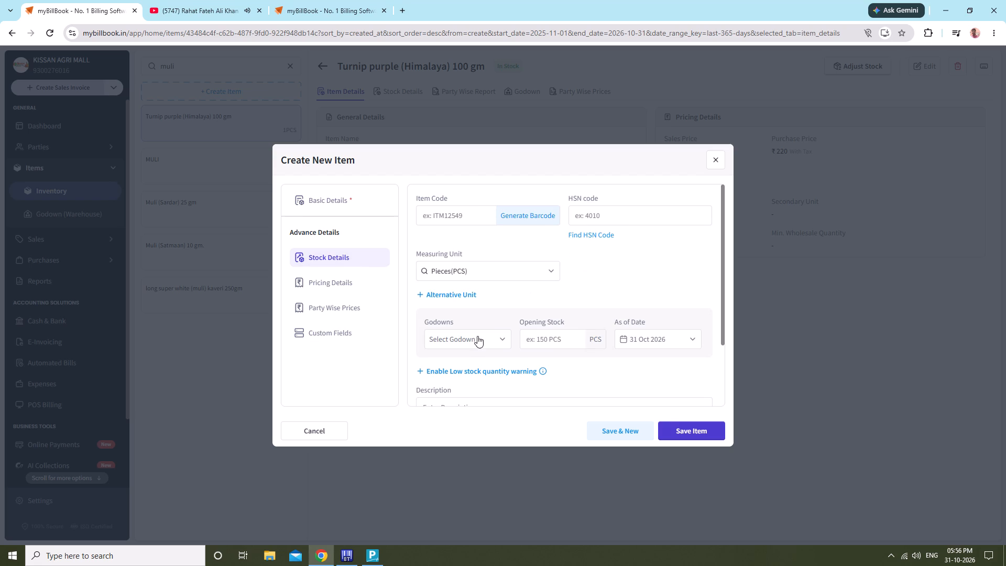
left_click(474, 363)
left_click(565, 337)
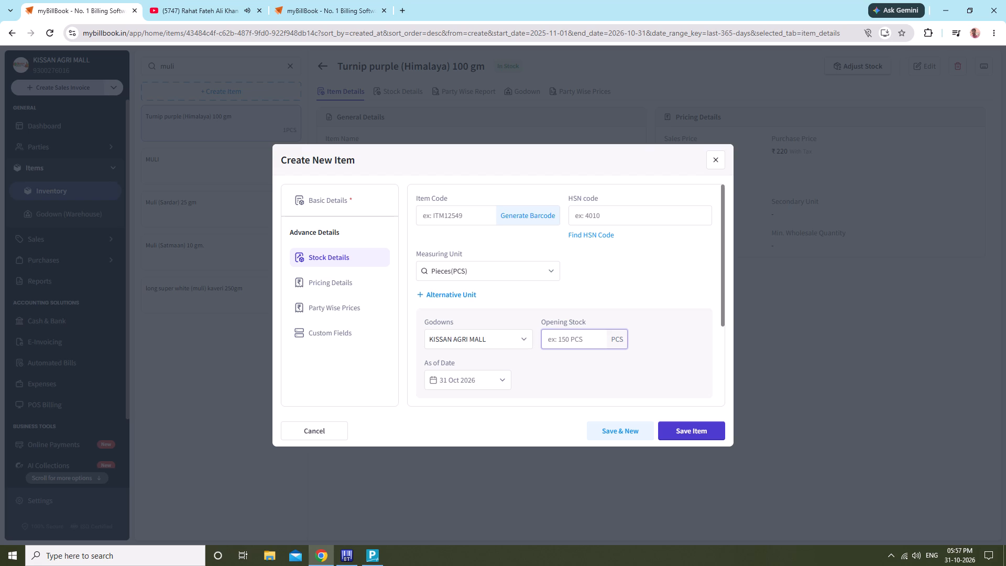
type("20")
Set the baigan item's purchase price to ₹20 and save the item.
left_click(322, 290)
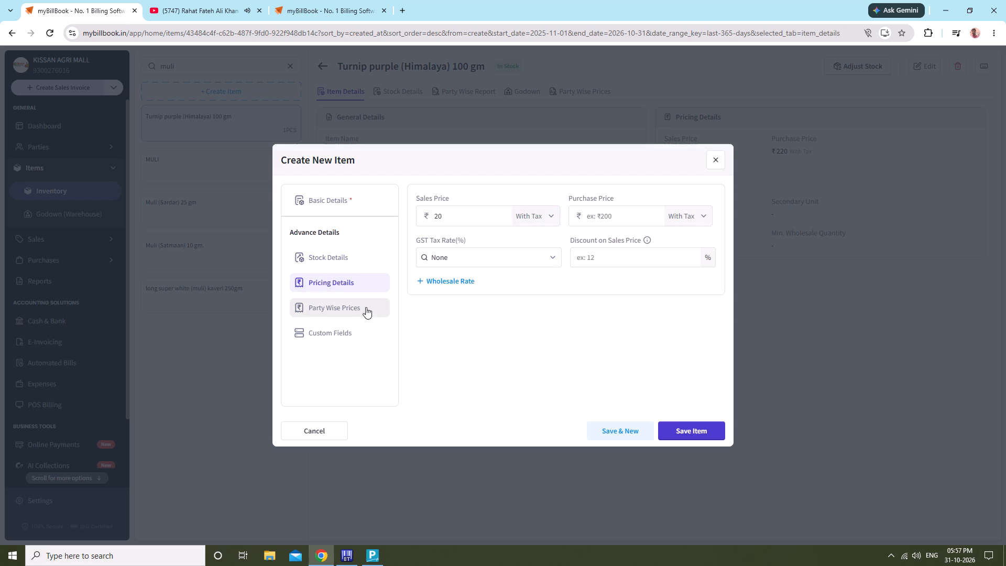
left_click(591, 214)
type("20")
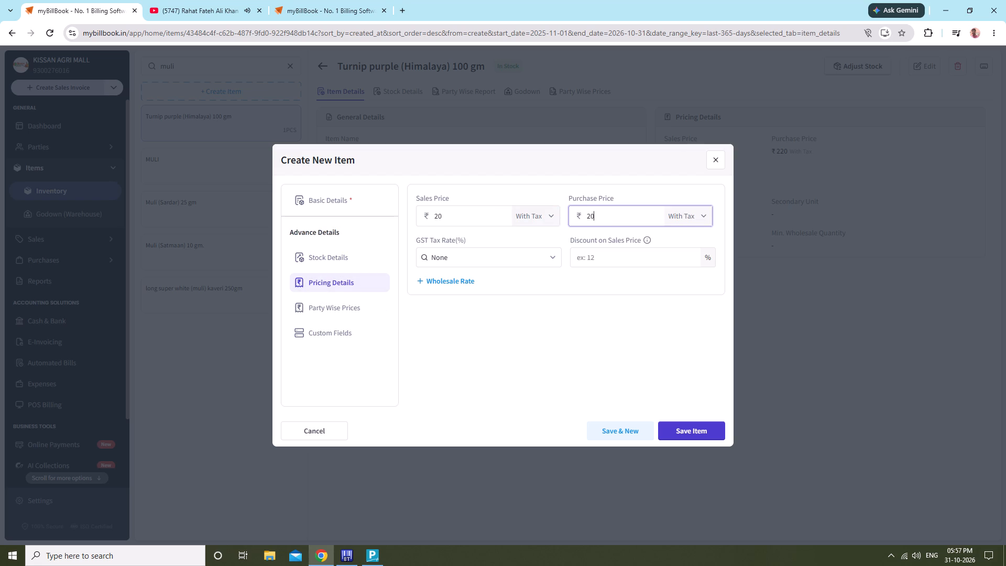
left_click(683, 433)
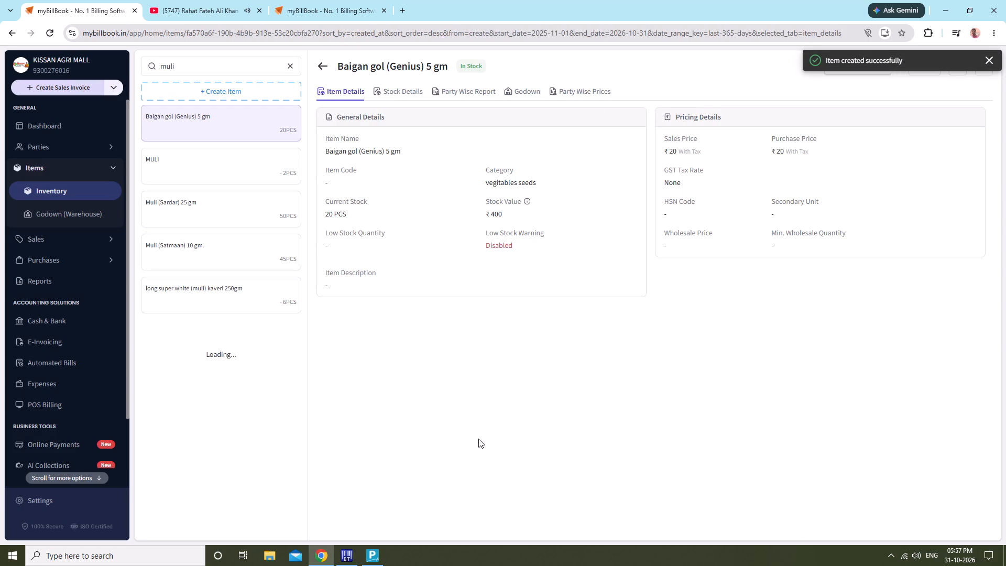
Start a new inventory item and name it Saljam (Agro seeds).
left_click(194, 94)
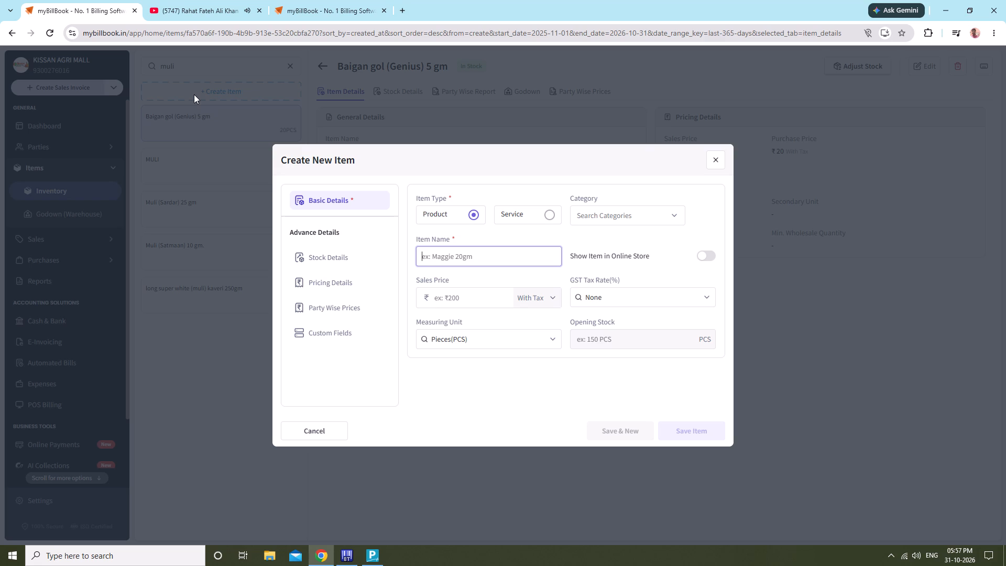
type("Sa")
type("ljaa")
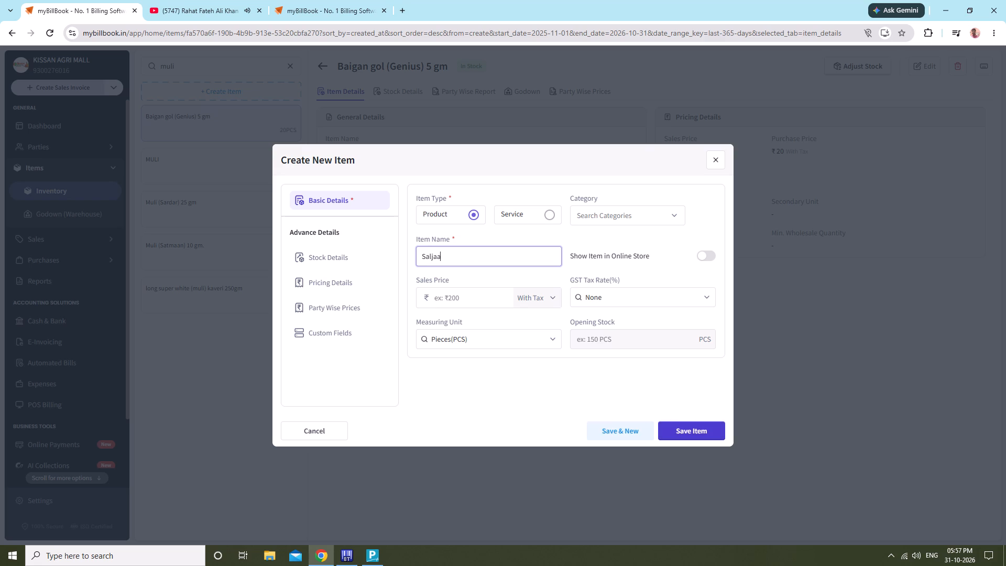
key("BackSpace")
type("m")
key("space")
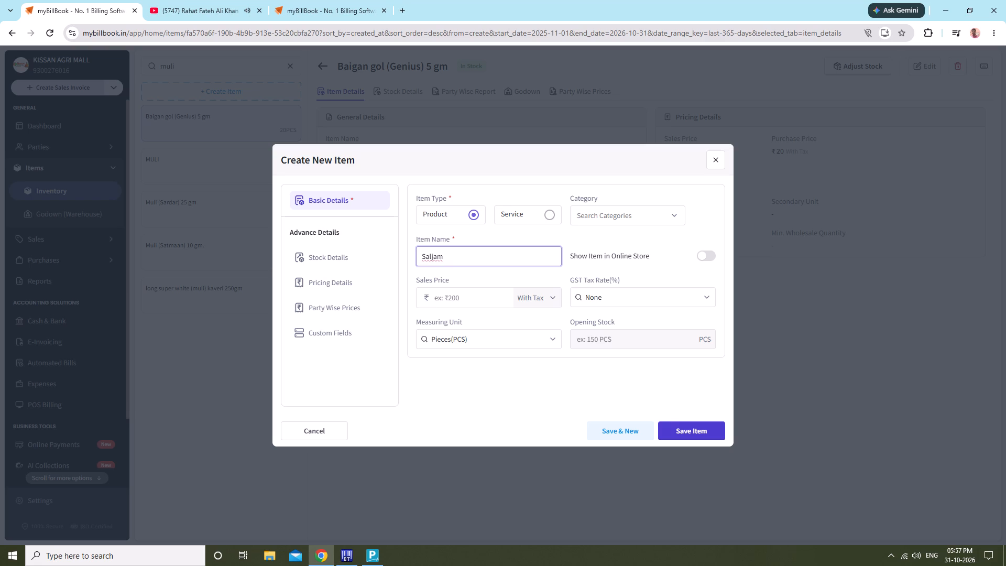
key("shift+parenleft")
type("Agro")
key("shift+parenright")
key("BackSpace")
key("space")
type("seeds")
key("shift+parenright")
Replace Saljam with Beetroot in the new item's name, keeping the (Agro seeds) part.
left_click(445, 257)
key("BackSpace")
key("BackSpace")
key("BackSpace")
key("BackSpace")
key("BackSpace")
key("BackSpace")
key("BackSpace")
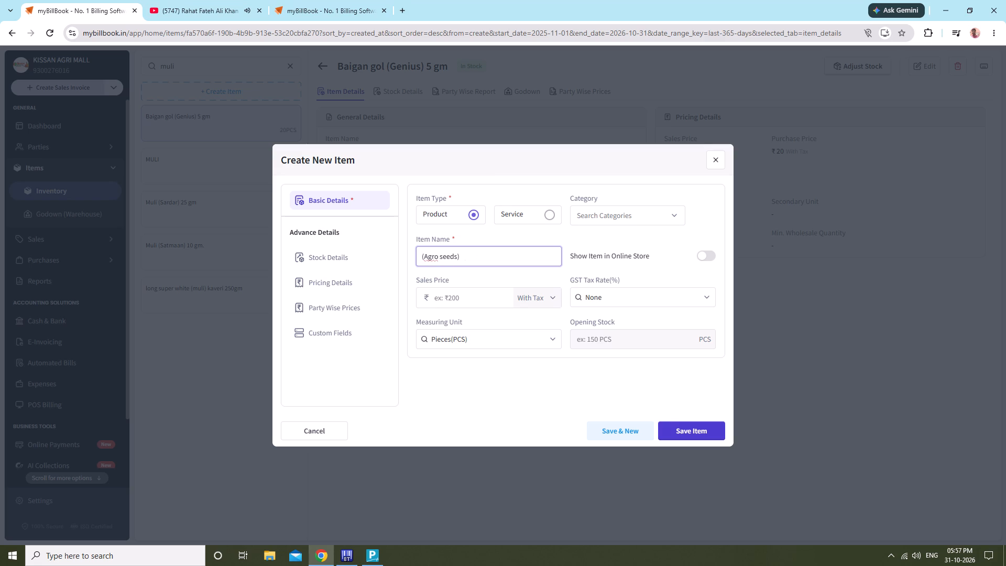
type("BEE")
key("BackSpace")
key("BackSpace")
type("ee")
key("t")
key("r")
type("oot")
key("space")
Add the pack size 5 gm to the end of the beetroot item's name.
left_click(514, 259)
key("space")
type("5")
key("space")
type("gm")
key("space")
Set the beetroot item's sales price to ₹30 and assign it to the vegitables seeds category.
left_click(465, 299)
type("30")
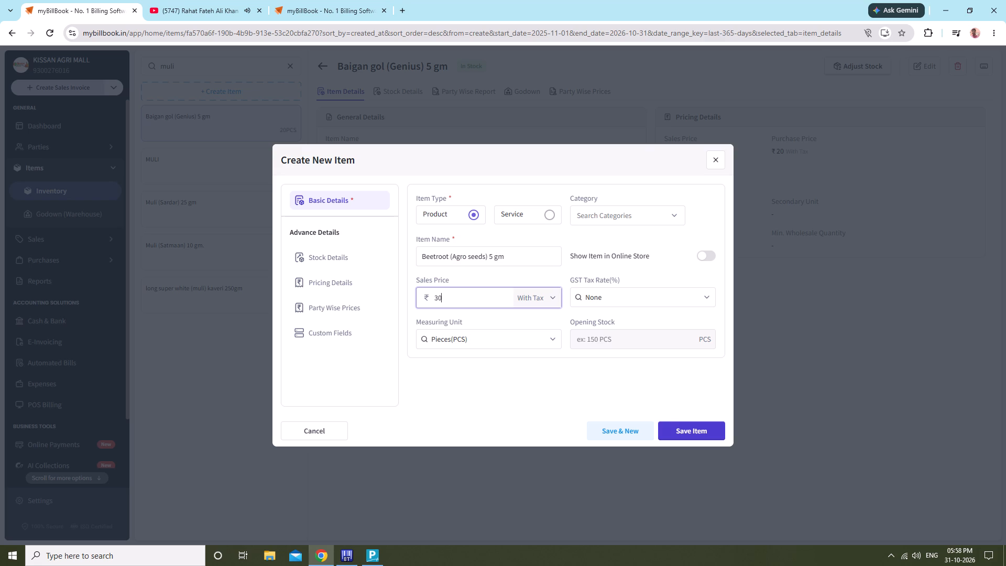
left_click(621, 218)
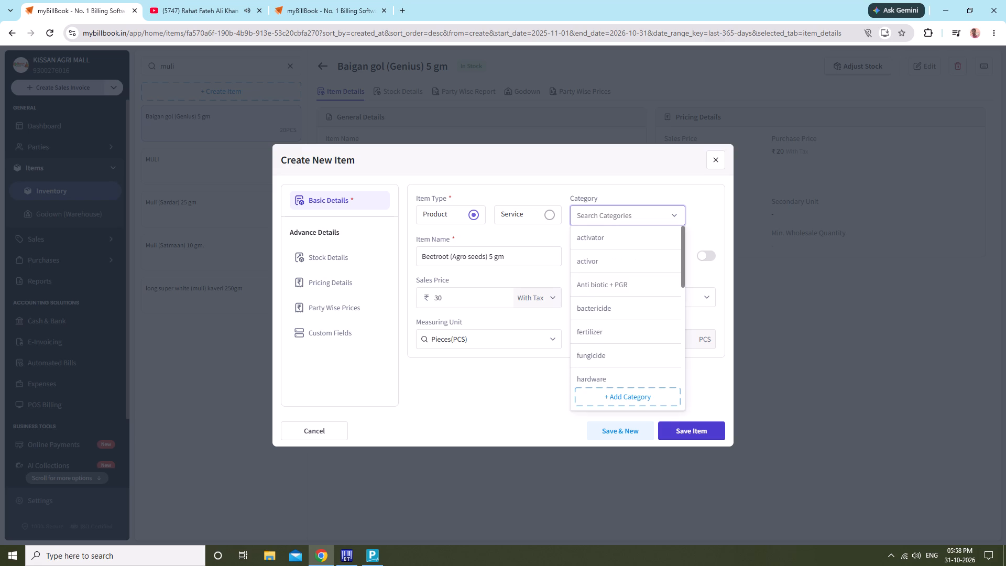
type("ve")
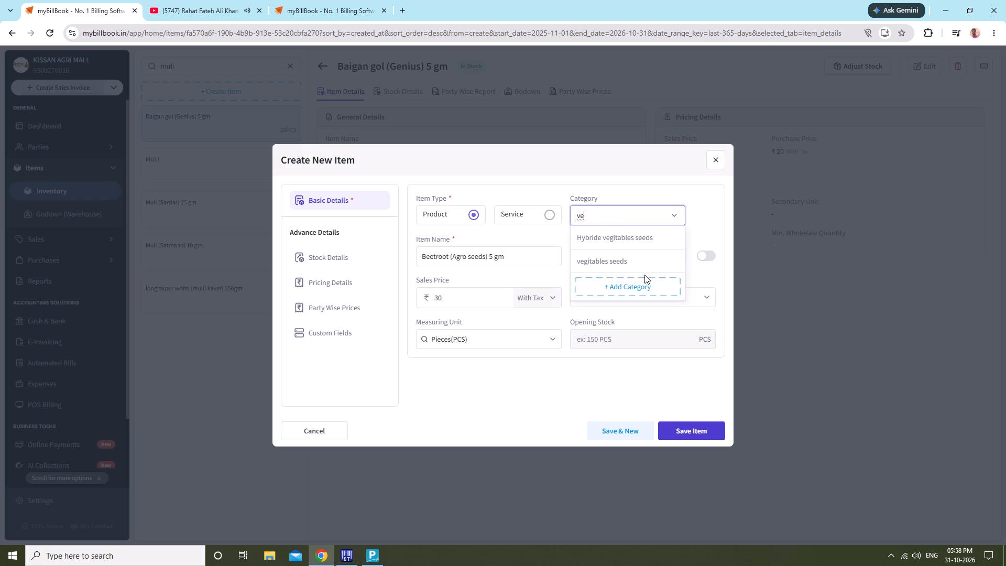
left_click(644, 263)
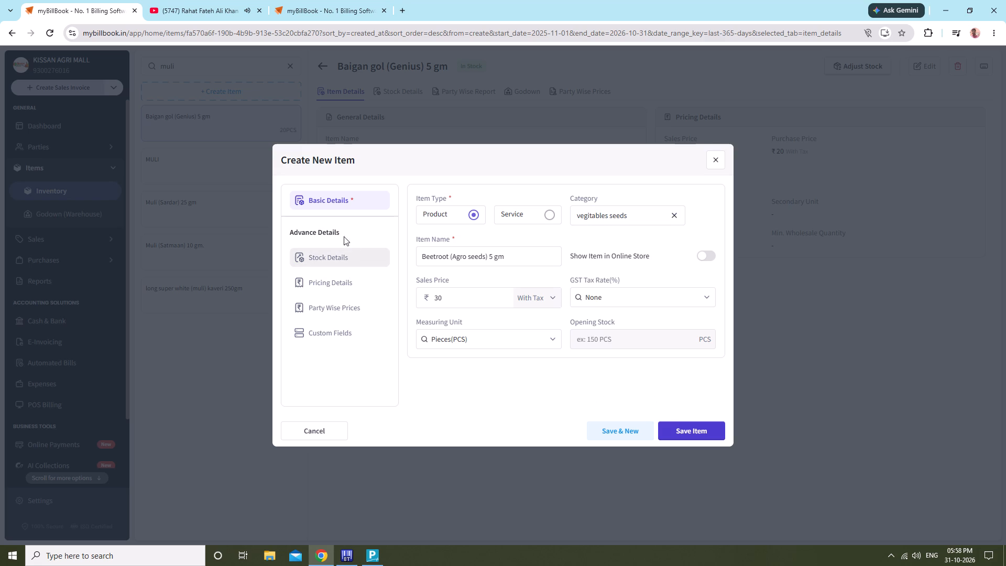
Set the beetroot item's opening stock to 20 PCS in the KISSAN AGRI MALL godown.
left_click(334, 230)
left_click(332, 255)
left_click(471, 336)
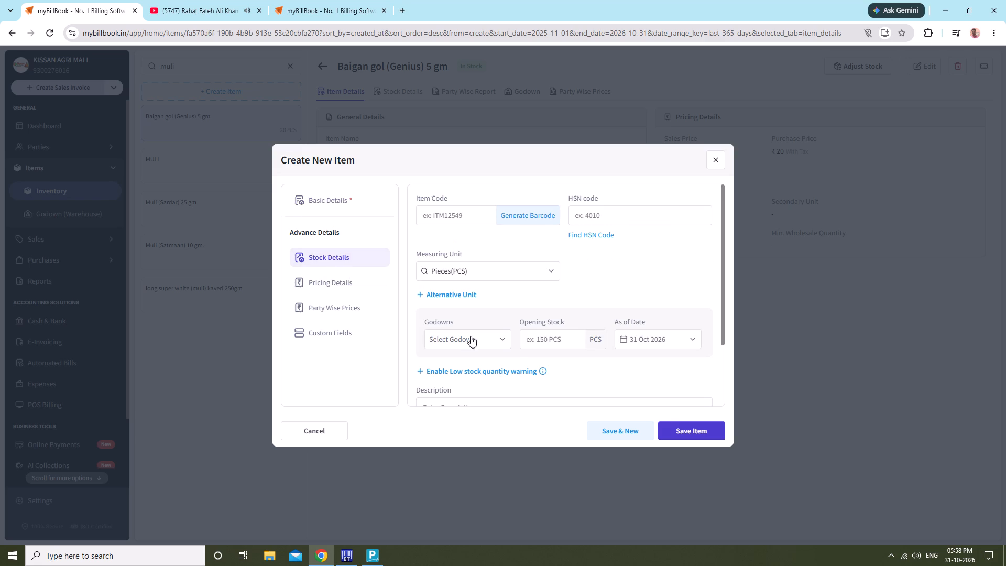
left_click(471, 369)
left_click(567, 333)
left_click(567, 348)
left_click(567, 338)
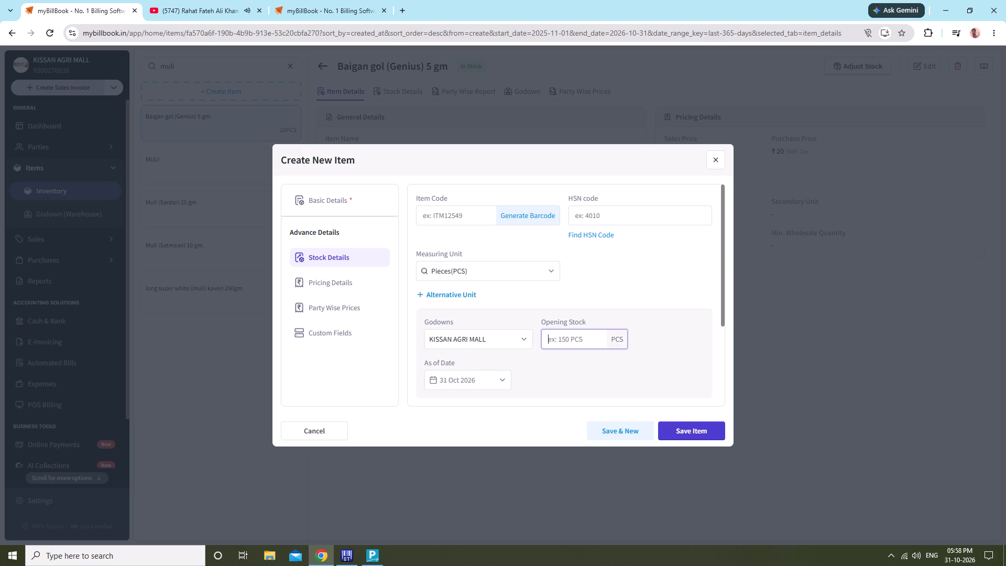
type("20")
Set the beetroot item's purchase price to ₹20 and save the item.
left_click(340, 279)
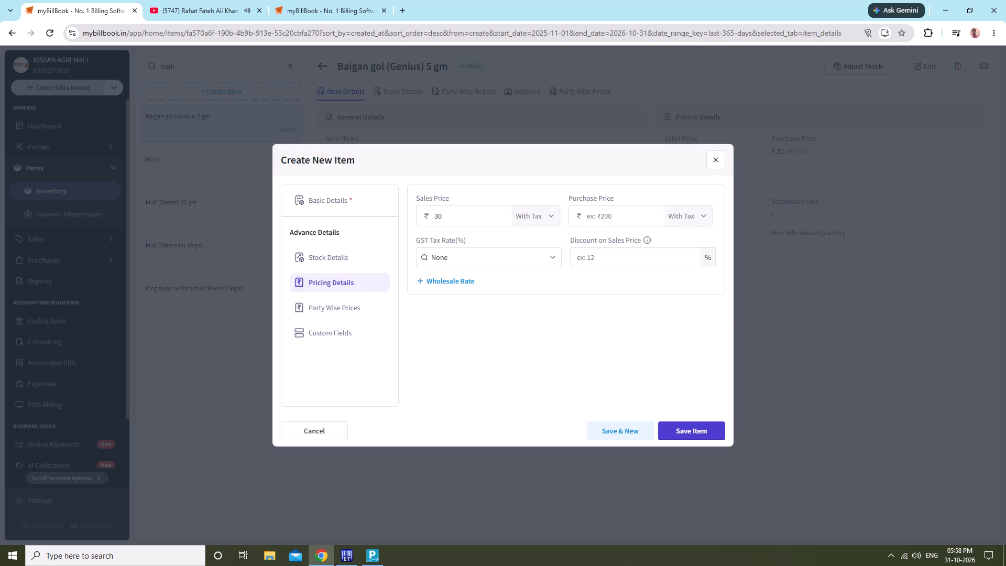
left_click(639, 211)
type("20")
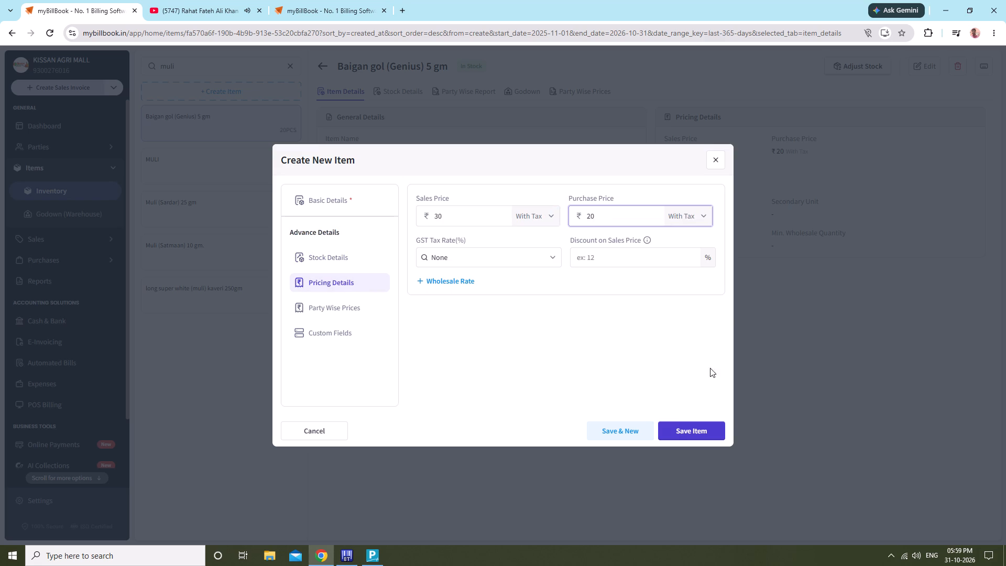
left_click(674, 430)
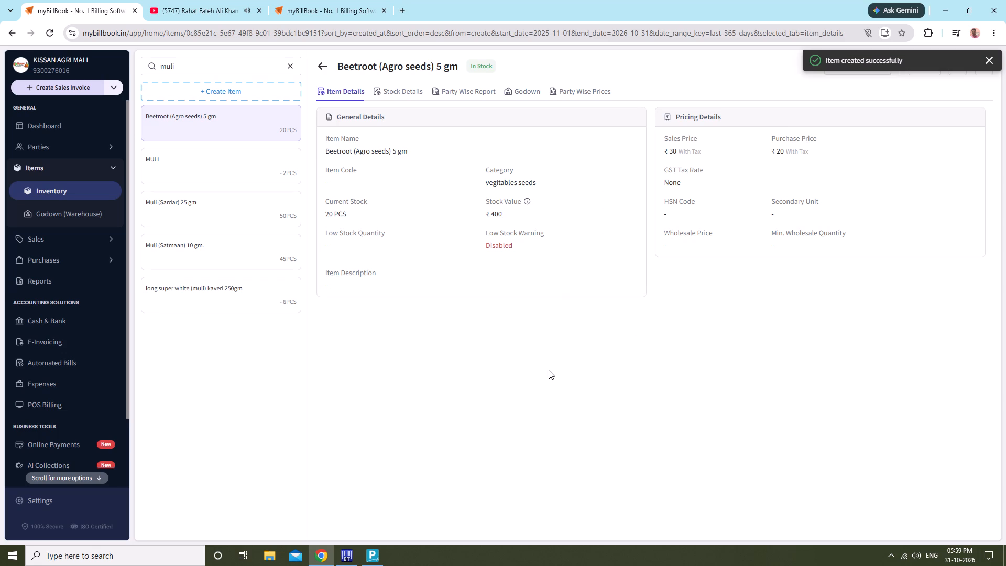
left_click(548, 370)
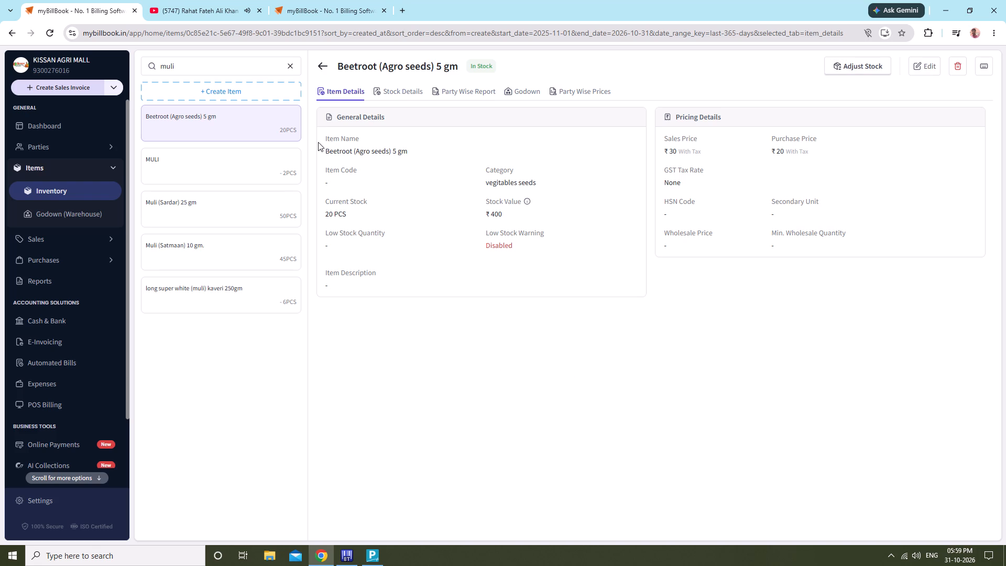
Start a new product item in the inventory and begin its name with Onion.
left_click(225, 95)
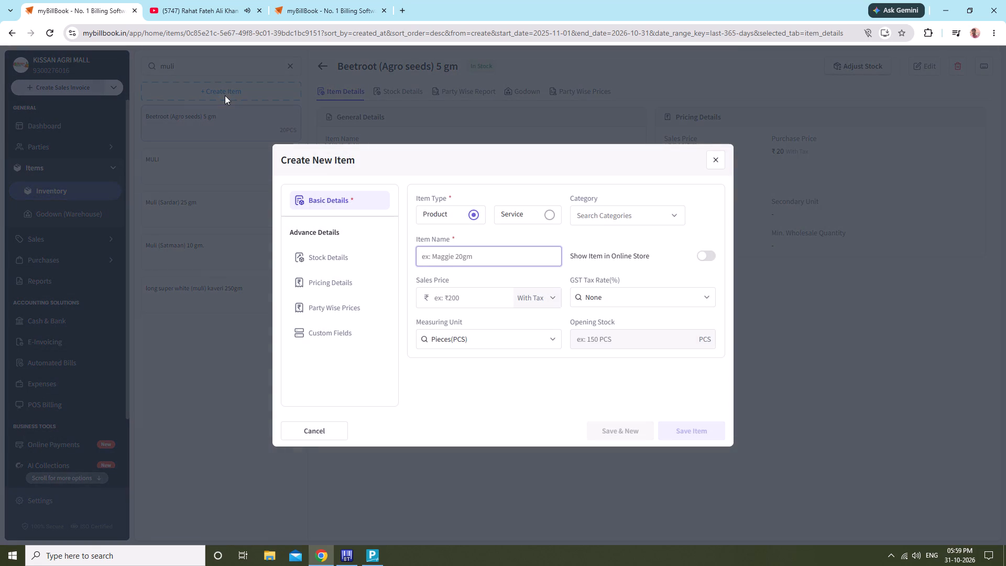
type("oni")
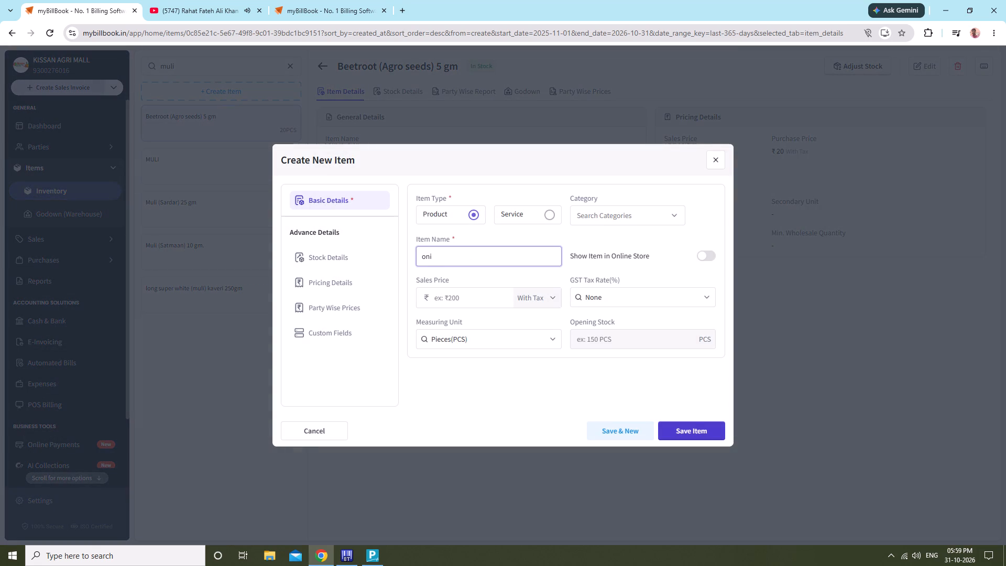
type("on")
key("BackSpace")
key("BackSpace")
key("BackSpace")
key("BackSpace")
key("BackSpace")
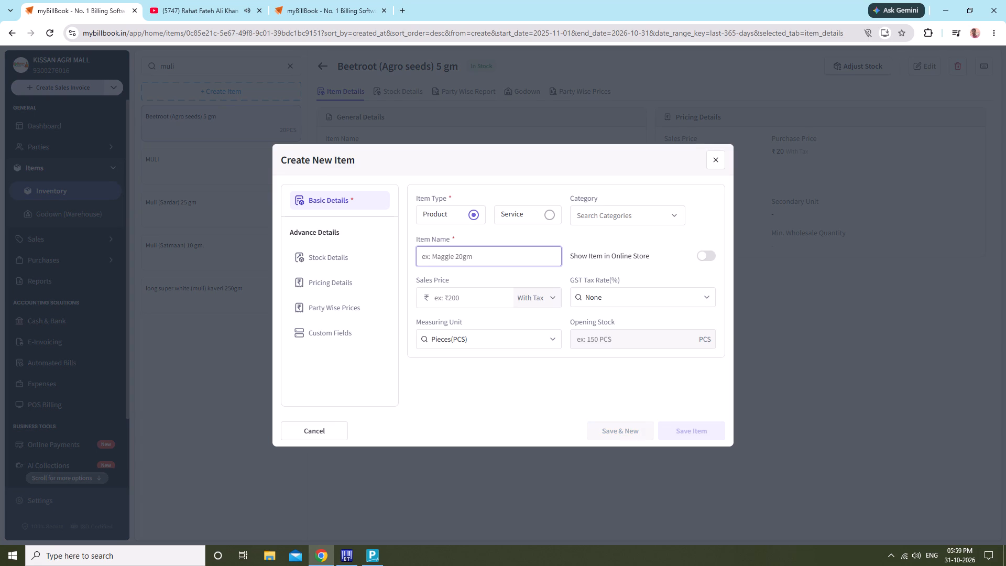
type("Oni")
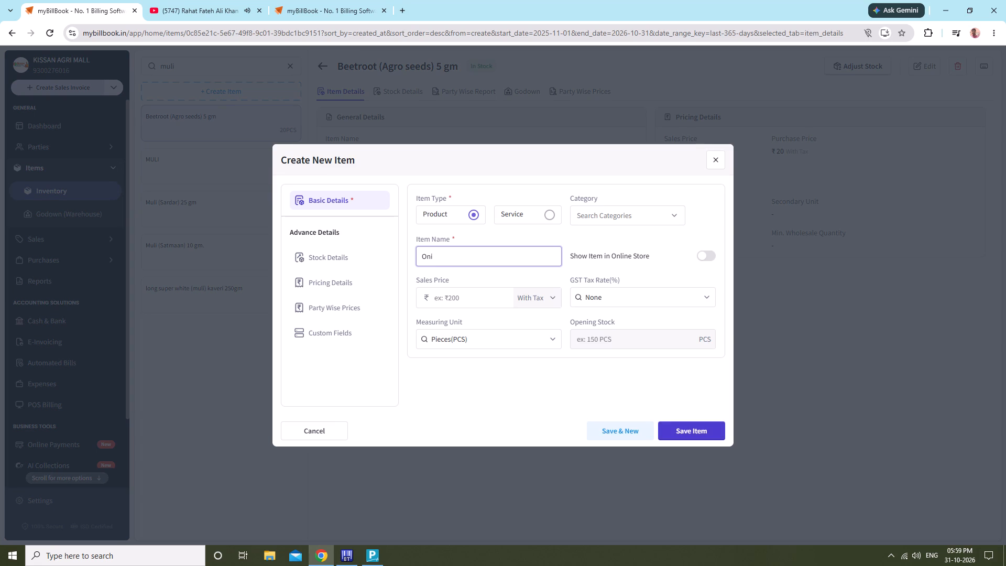
key("o")
key("n")
key("space")
Complete the onion item's name with the variety and pack size, "(royal selection ) 500 gm".
type("Royal")
key("space")
key("BackSpace")
key("BackSpace")
key("BackSpace")
key("BackSpace")
key("BackSpace")
key("BackSpace")
type("(royal selectio")
type("n")
key("space")
type(")")
key("space")
type("500")
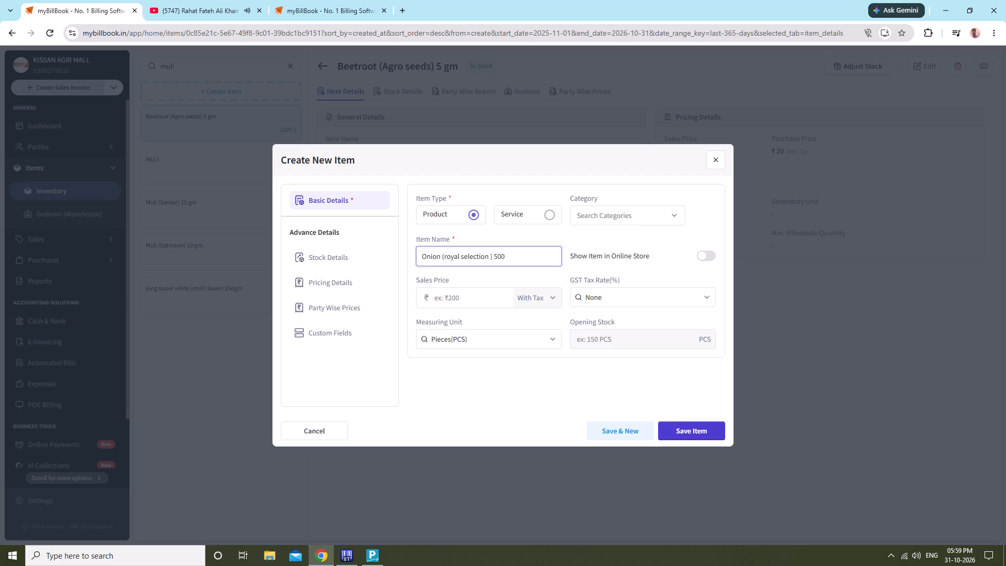
key("space")
type("gm")
key("space")
Assign the onion item to the Hybride vegitables seeds category.
left_click(625, 220)
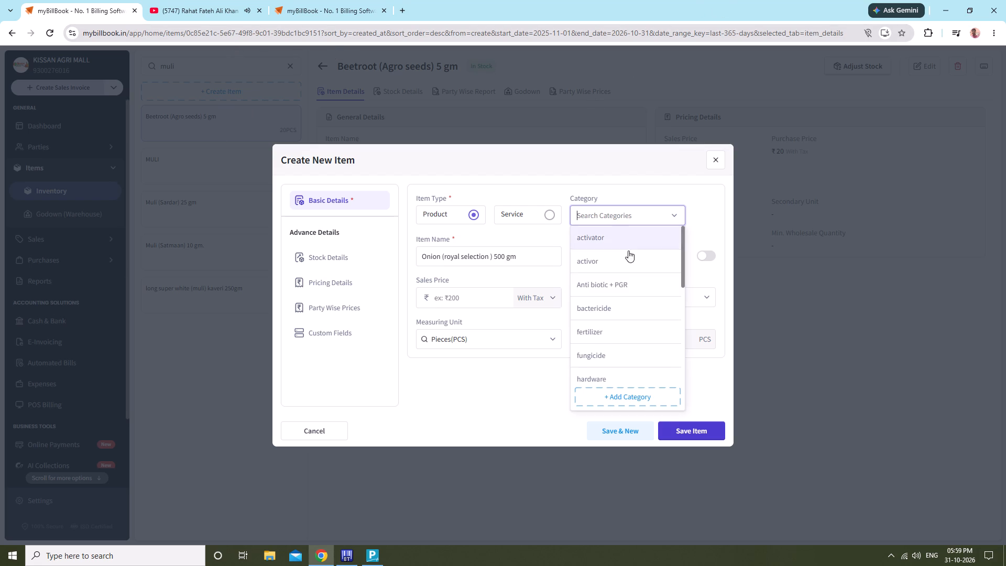
type("hy")
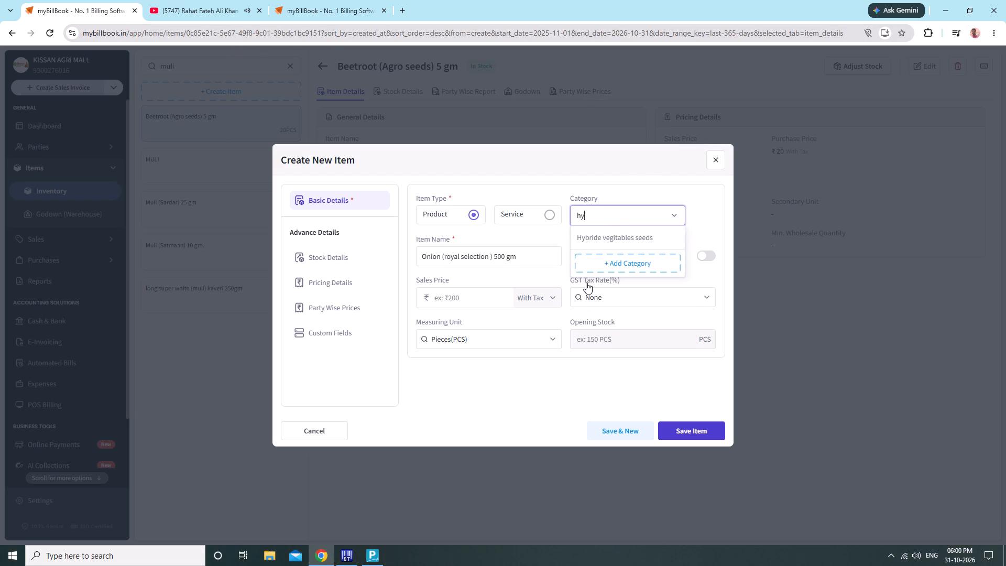
left_click(647, 231)
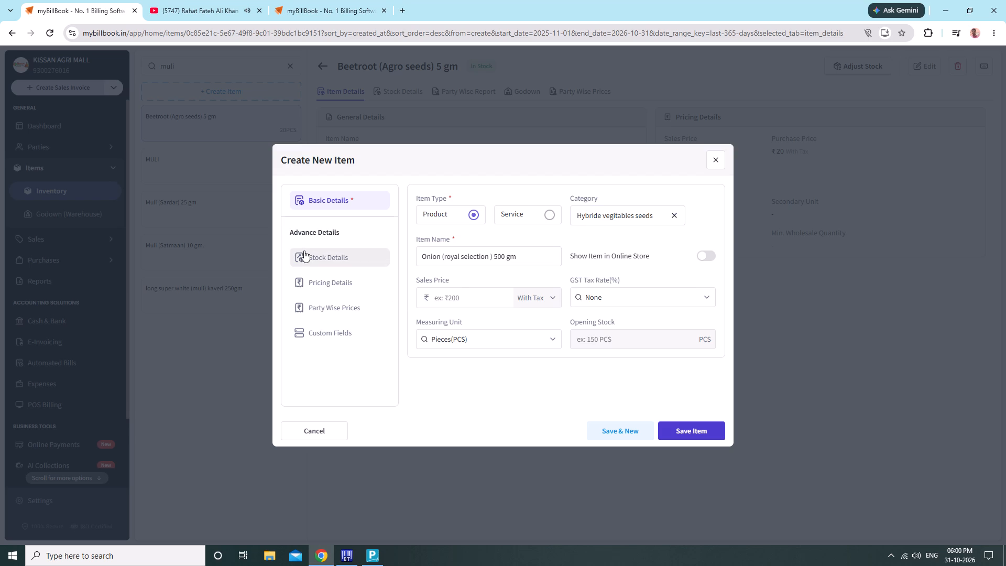
Set the onion item's opening stock to 1 PCS in the KISSAN AGRI MALL godown.
left_click(304, 251)
left_click(461, 347)
left_click(464, 364)
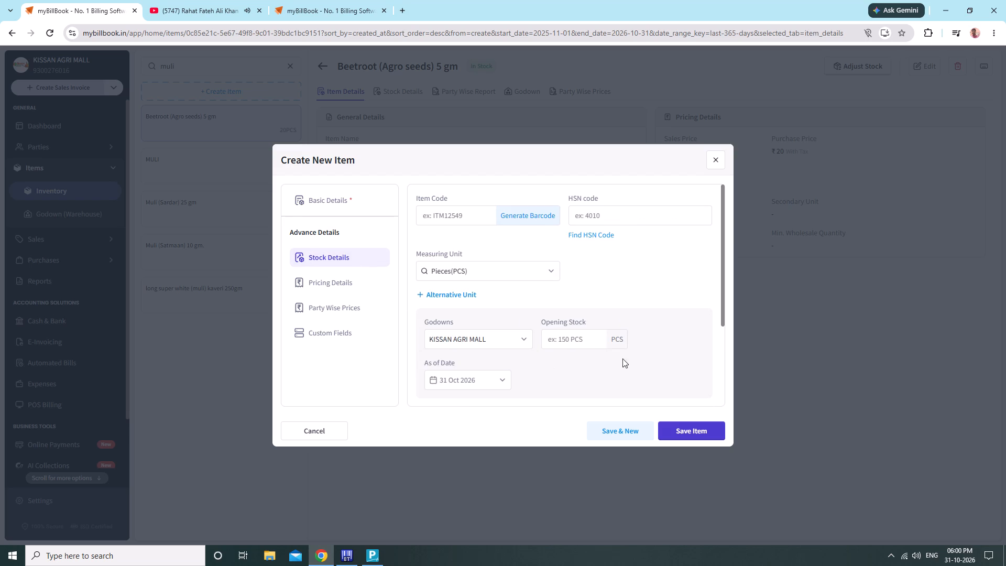
left_click(600, 345)
left_click(596, 339)
key("1")
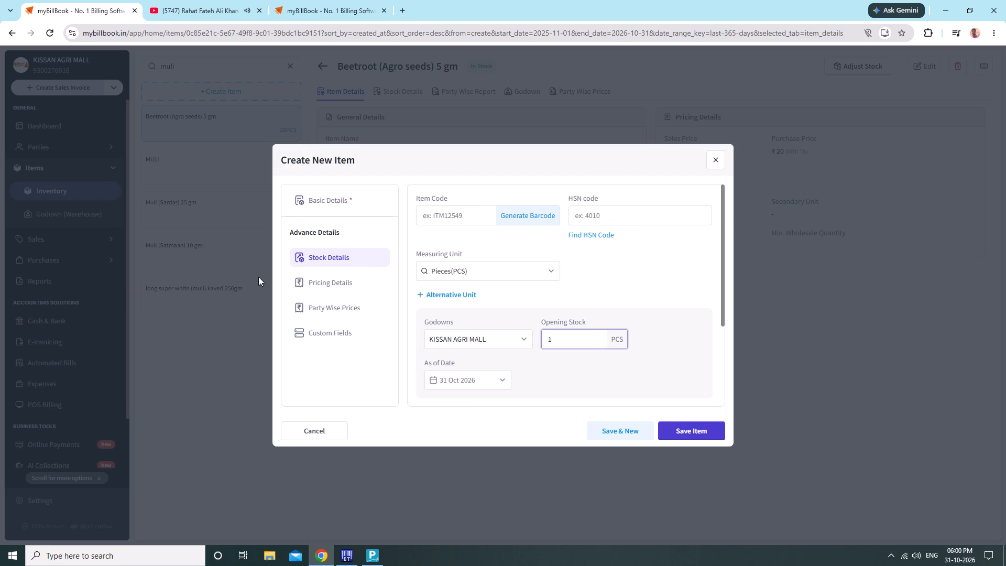
Set both the sales price and the purchase price of the onion item to ₹1200 and save the item.
left_click(355, 287)
left_click(484, 215)
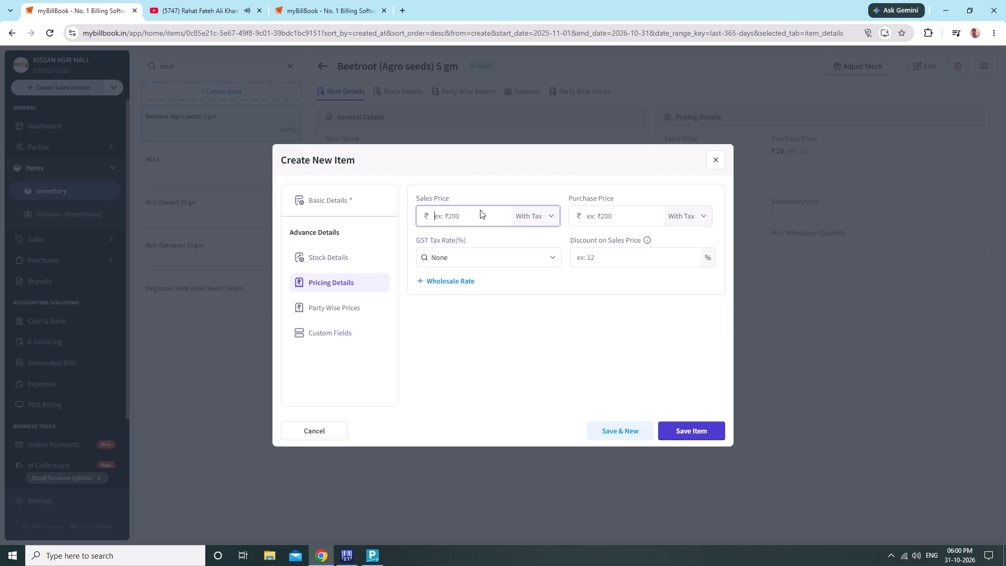
type("1200")
left_click(617, 220)
type("1200")
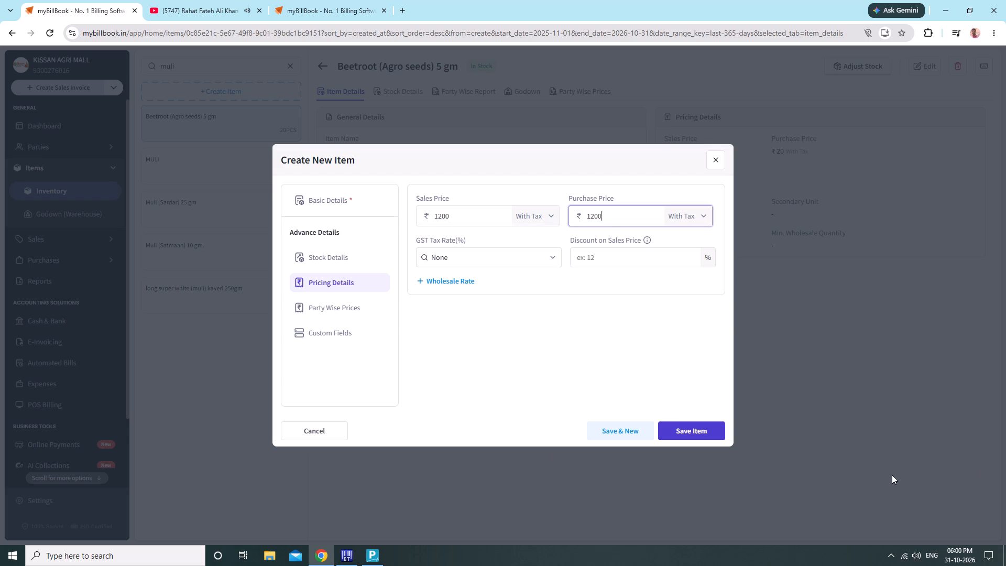
left_click(677, 431)
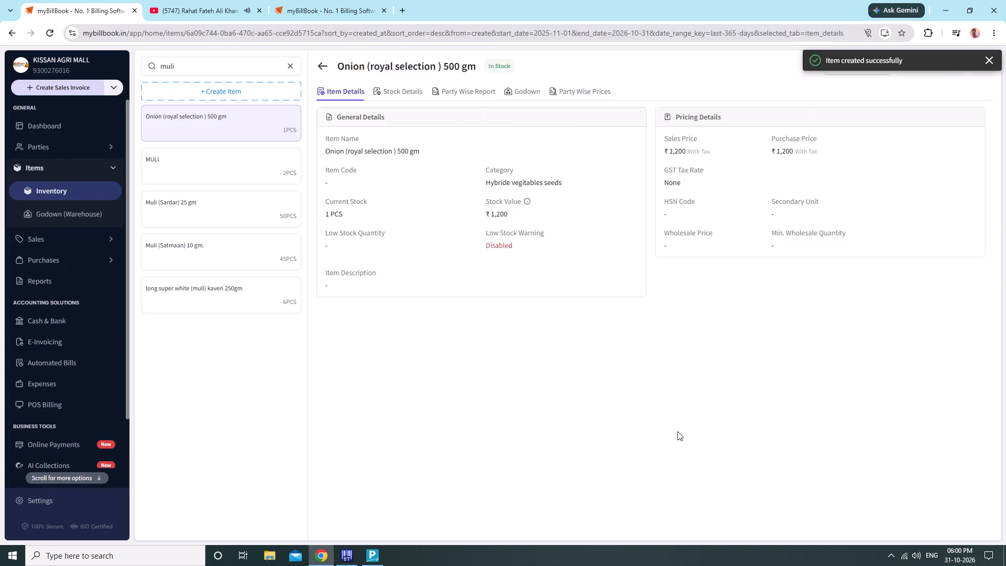
left_click(573, 433)
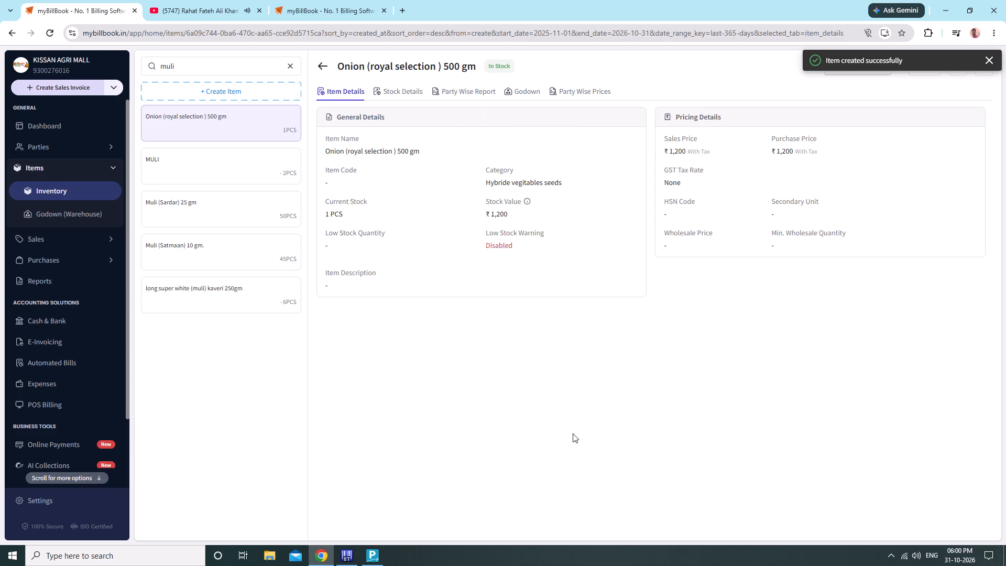
Edit the saved Onion (royal selection ) 500 gm item, set its purchase price to ₹800 and save it.
left_click(921, 60)
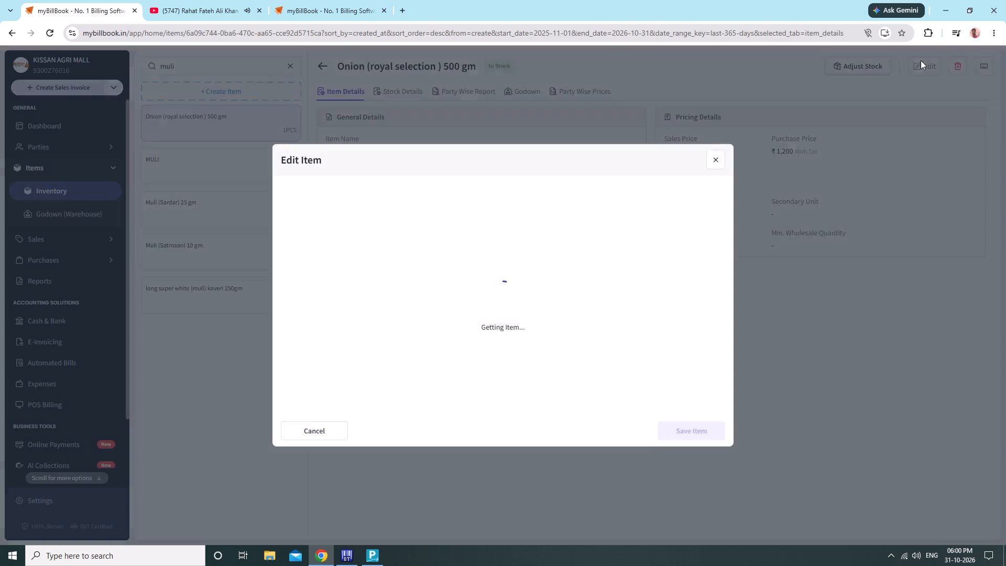
left_click(352, 283)
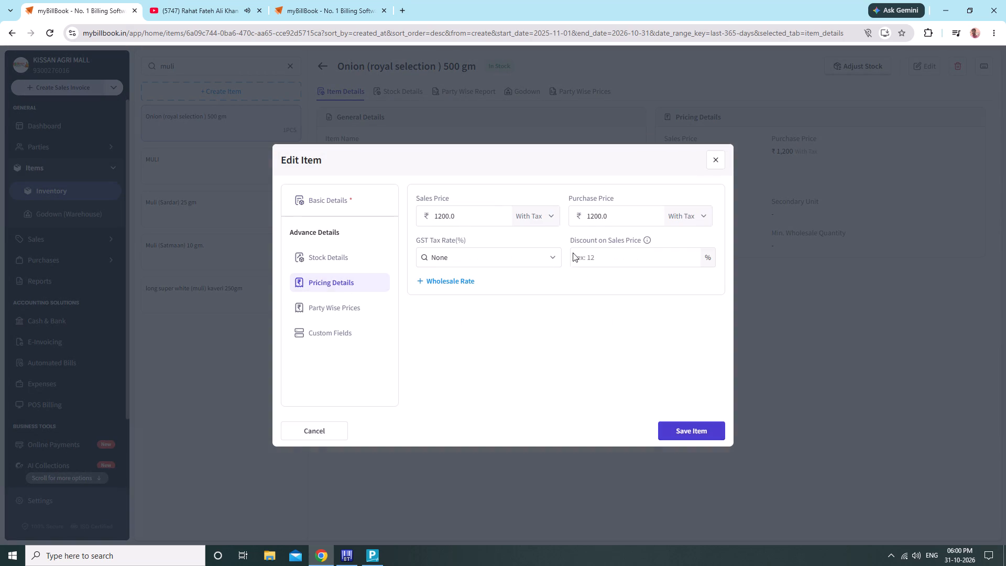
left_click(626, 220)
key("BackSpace")
key("BackSpace")
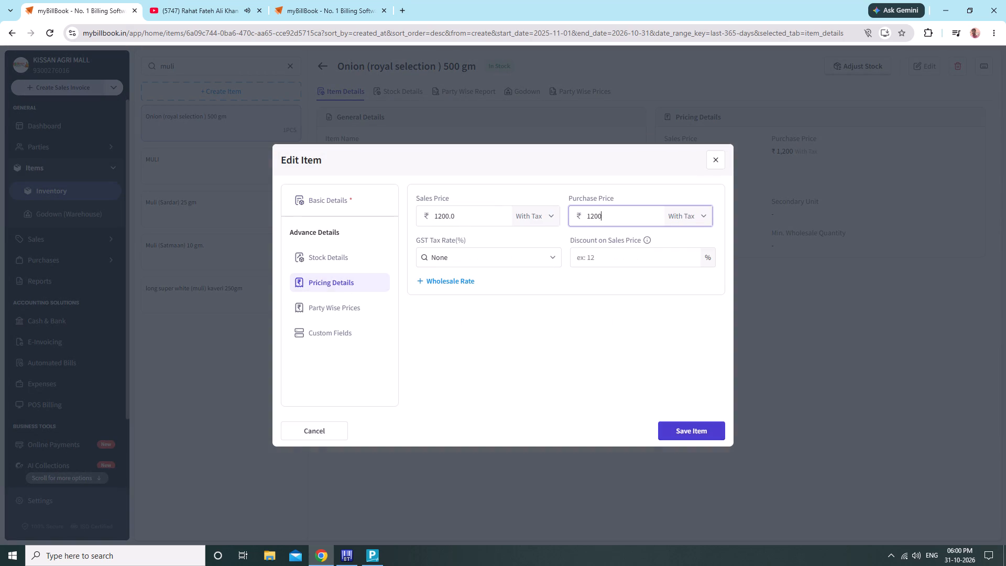
key("BackSpace")
key("BackSpace")
key("BackSpace")
key("BackSpace")
type("800")
left_click(705, 426)
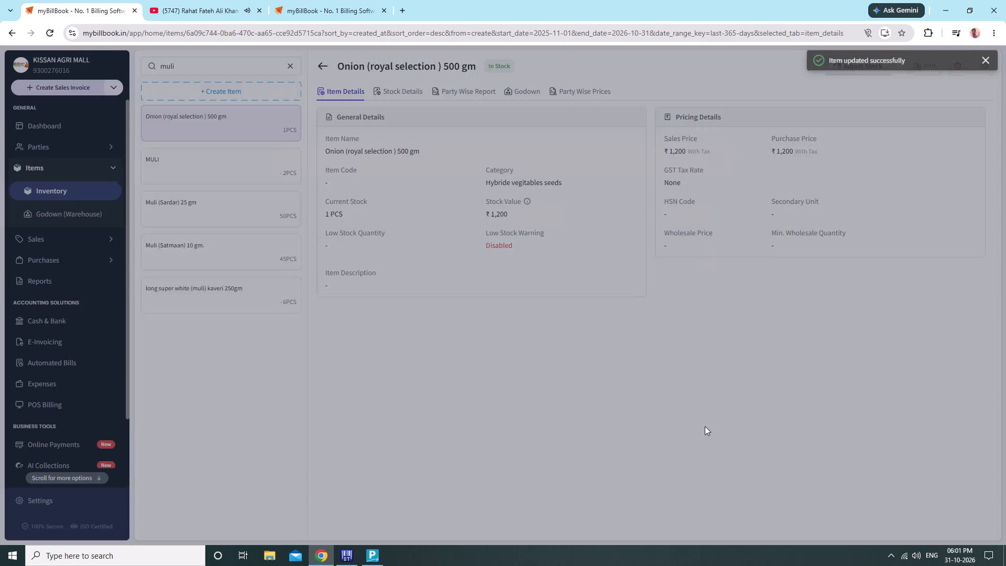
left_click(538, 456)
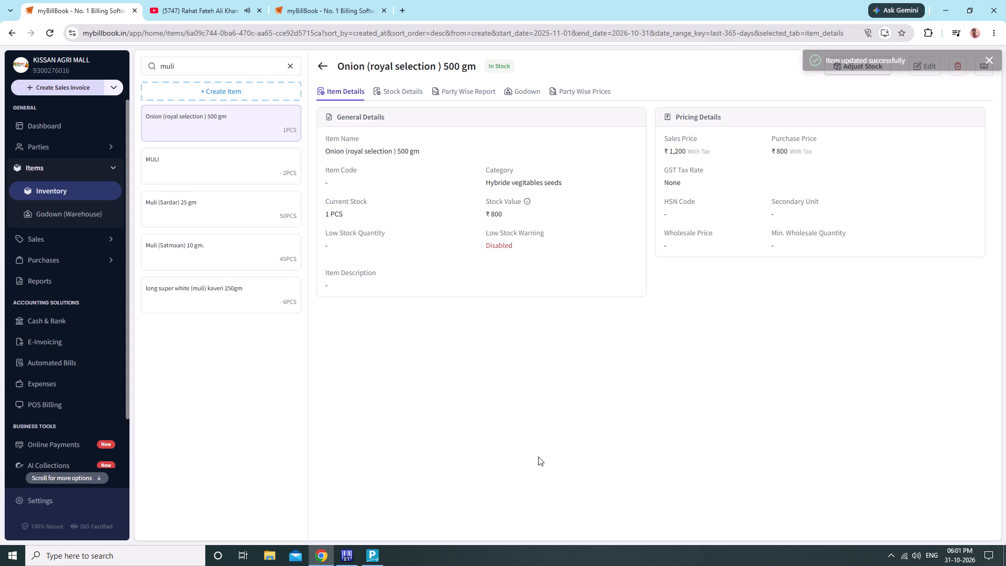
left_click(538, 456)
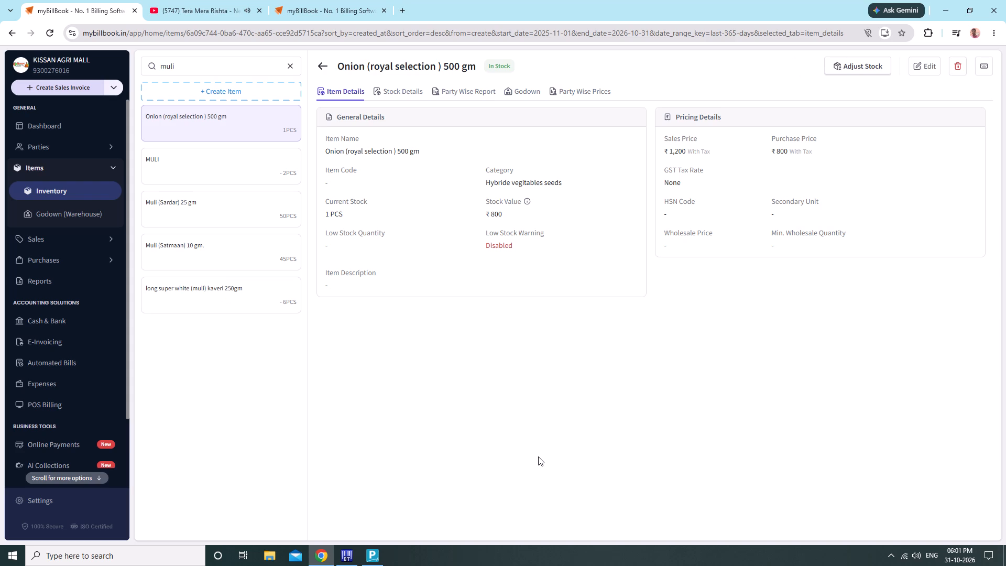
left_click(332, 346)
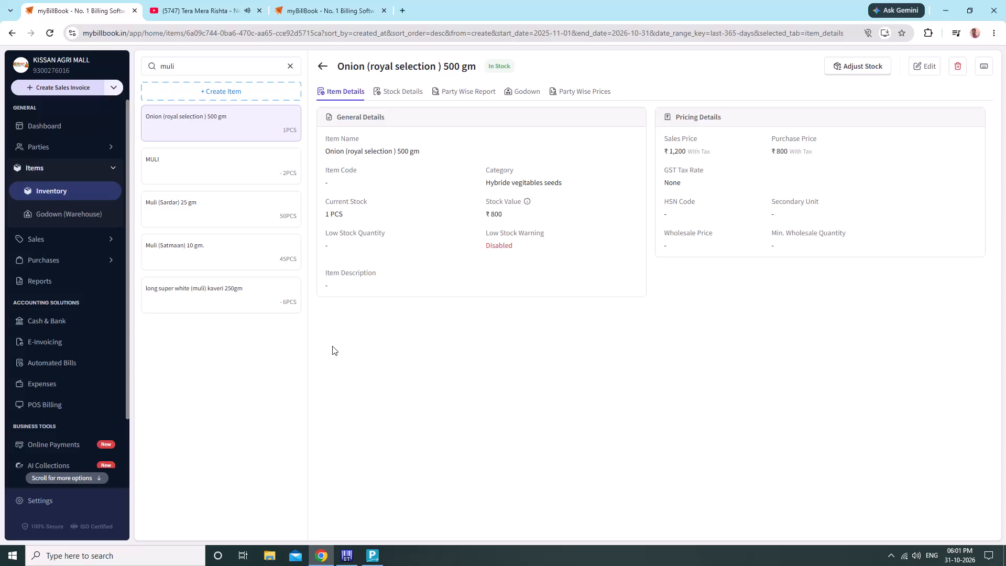
Start a new product item named Onion (Mahalaxmi) 500 gm.
left_click(268, 95)
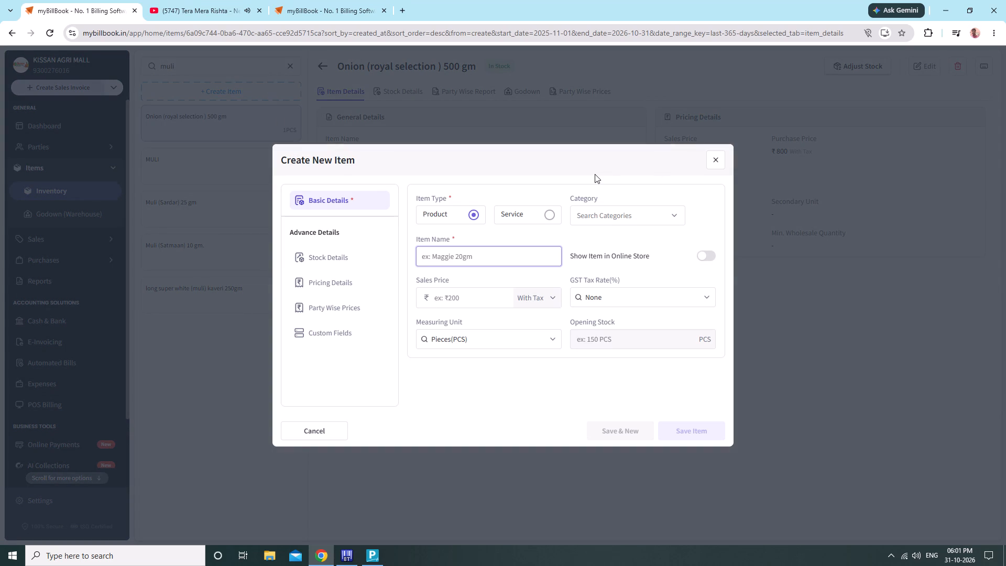
type("Onion")
key("space")
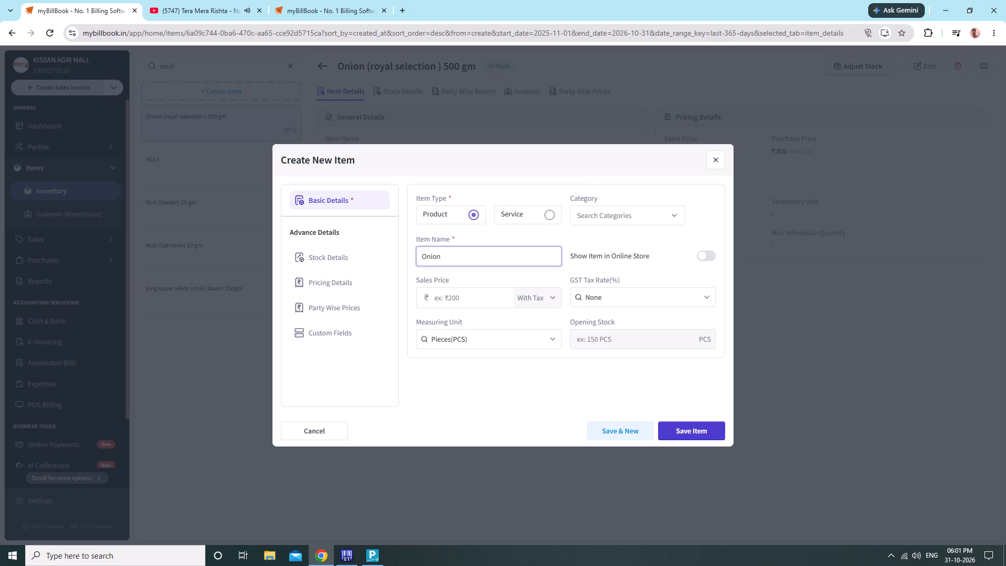
key("shift+parenleft")
key("shift+m")
key("a")
type("ha")
type("la")
type("xmi")
key("shift+parenright")
key("space")
type("500 gm")
key("space")
Assign the Mahalaxmi onion item to the Hybride vegitables seeds category.
left_click(619, 209)
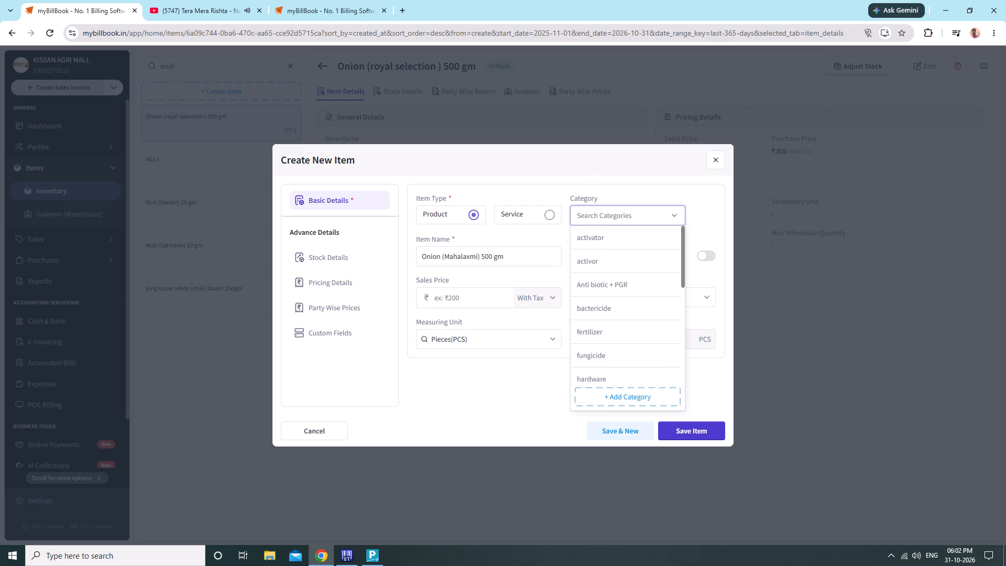
type("hy")
left_click(625, 238)
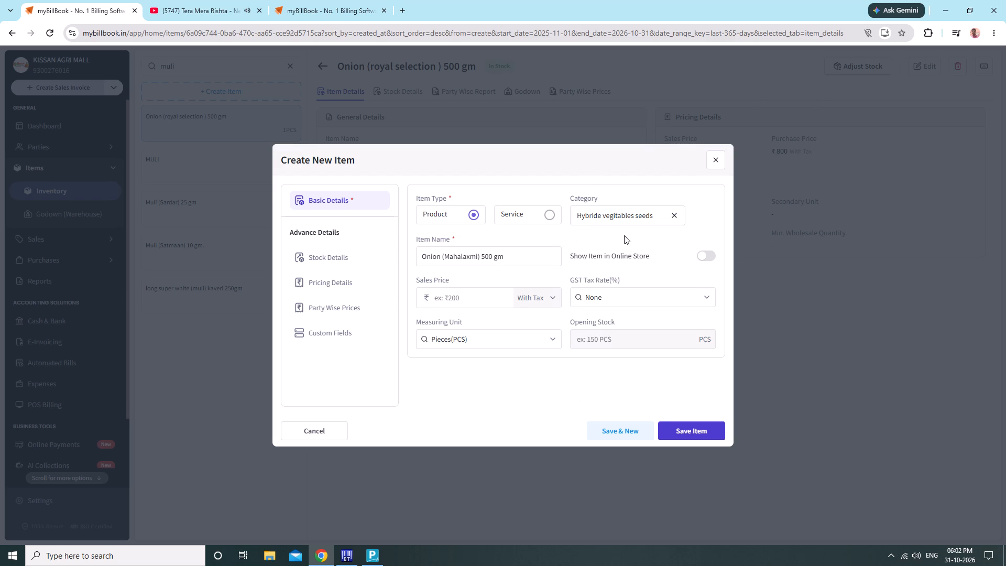
Set the Mahalaxmi onion item's opening stock to 1 PCS in the KISSAN AGRI MALL godown.
left_click(374, 259)
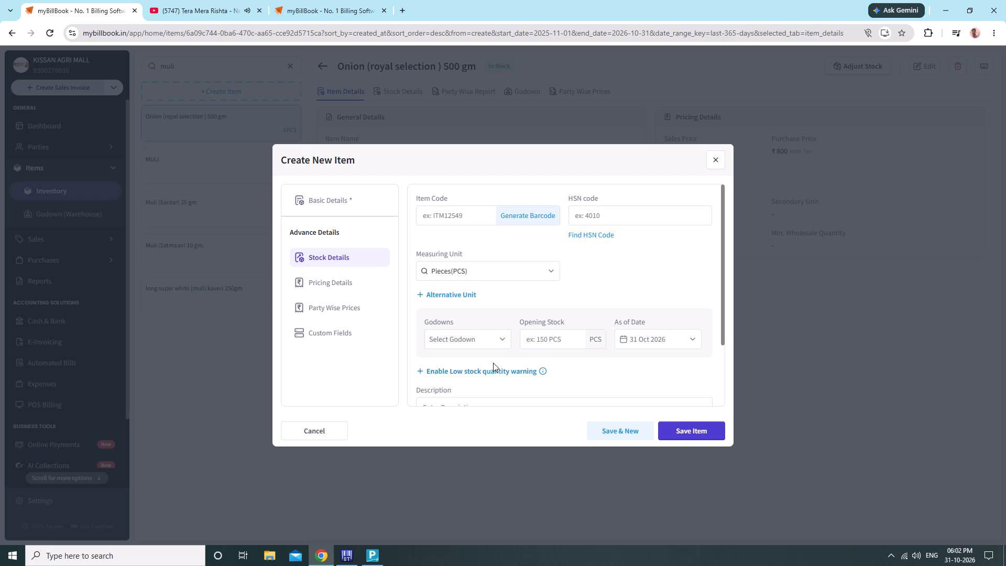
left_click(489, 335)
left_click(488, 360)
left_click(594, 338)
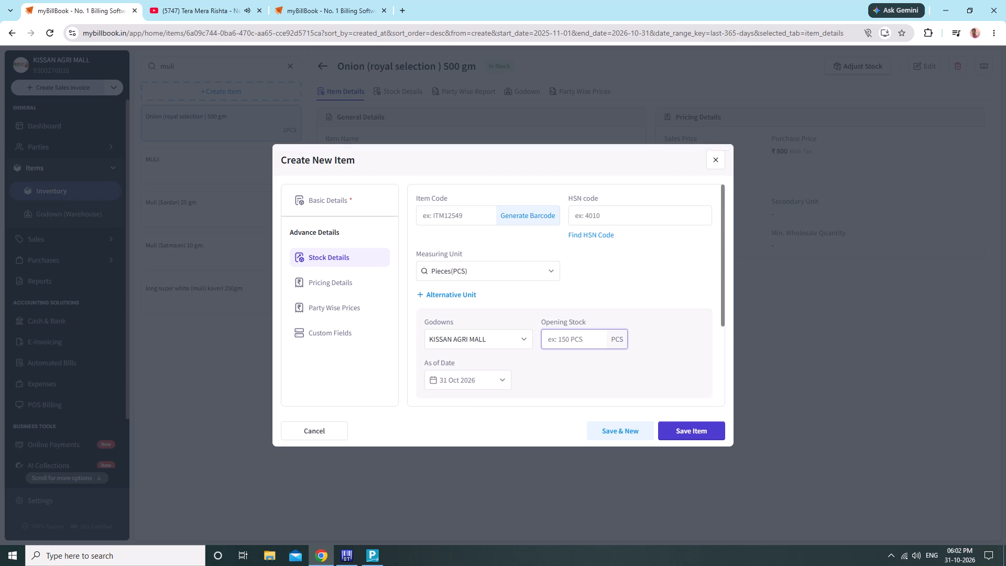
key("1")
Set both the sales price and the purchase price of the Mahalaxmi onion item to ₹750 and save the item.
left_click(358, 284)
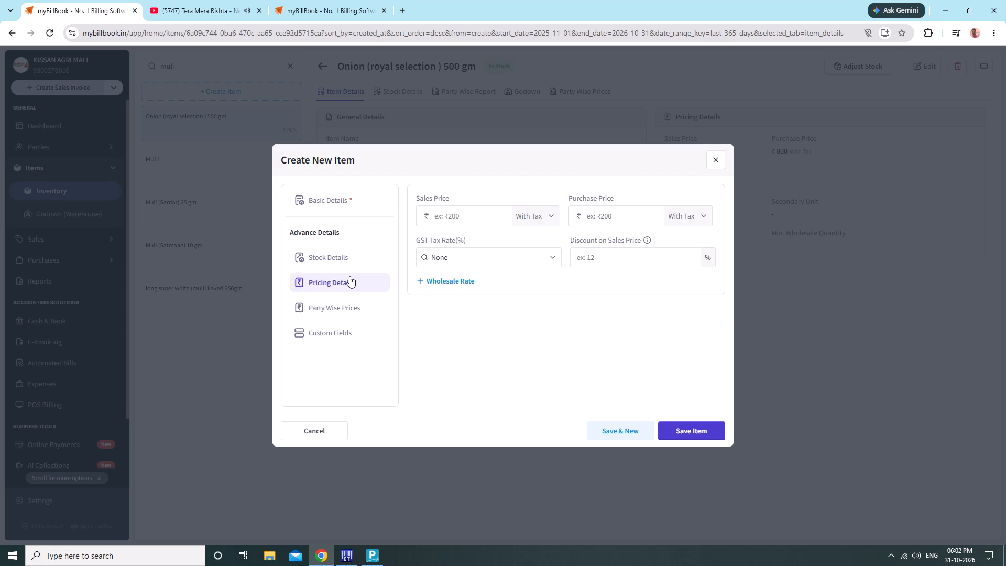
left_click(450, 215)
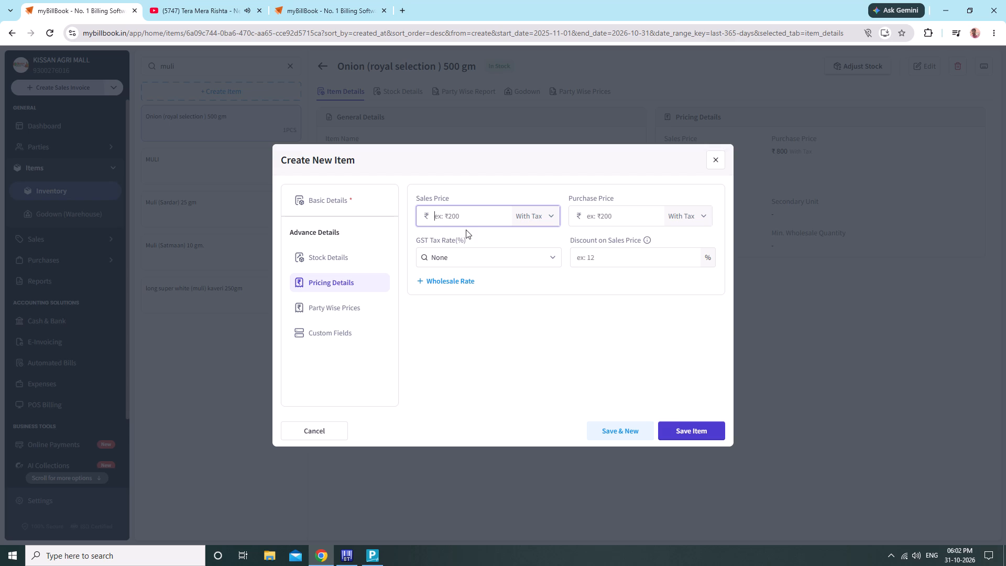
key("8")
key("BackSpace")
type("700")
key("BackSpace")
key("BackSpace")
type("50")
left_click(659, 215)
left_click(630, 211)
type("750")
left_click(703, 427)
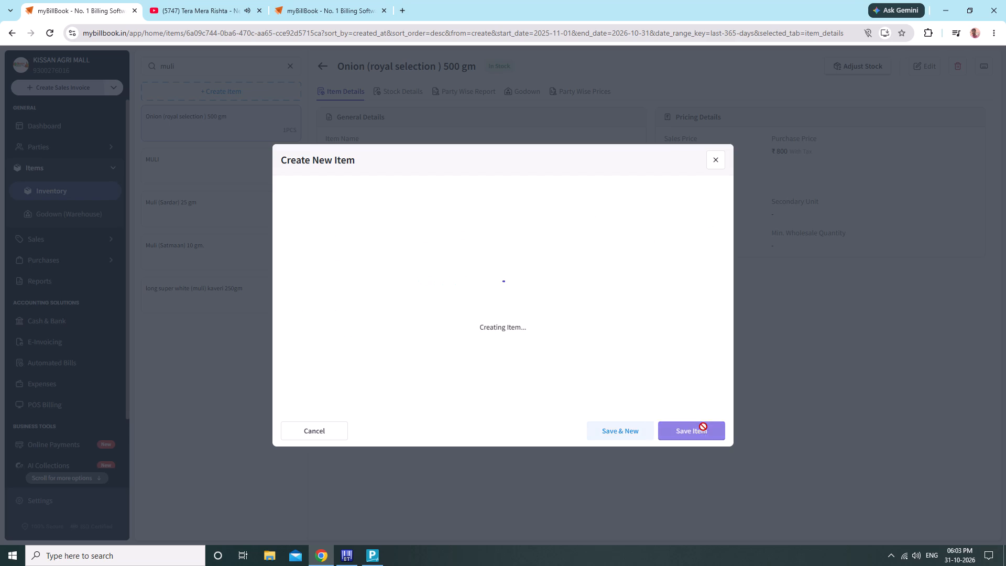
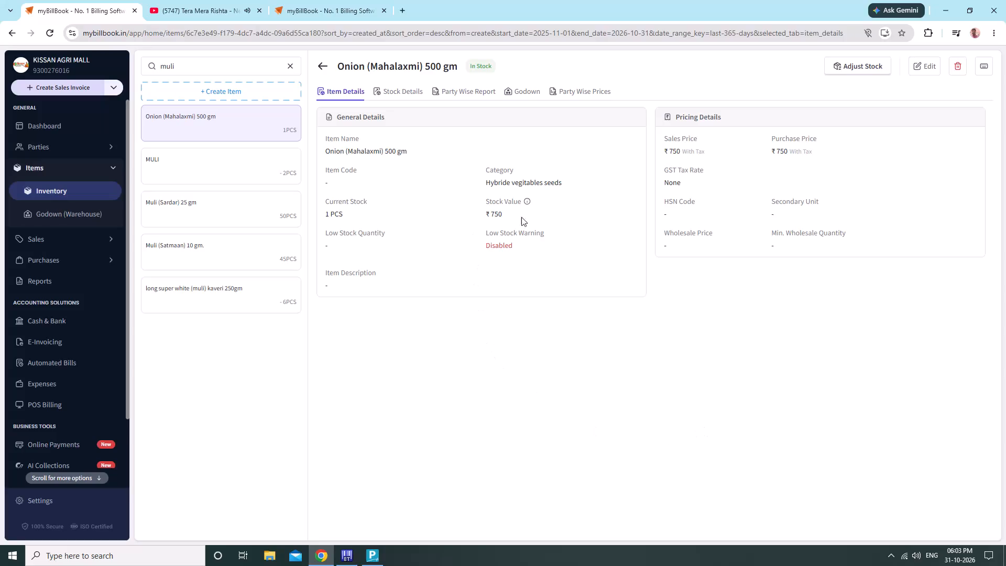
Find the Barseem 1kg item and add 20 PCS to its stock in the KISSAN AGRI MALL godown.
left_click(289, 70)
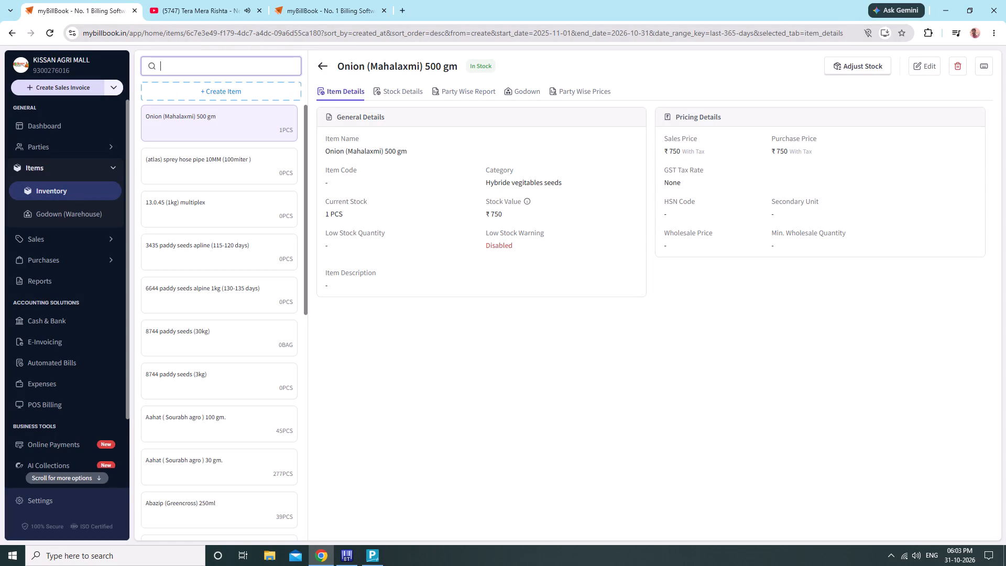
type("ba")
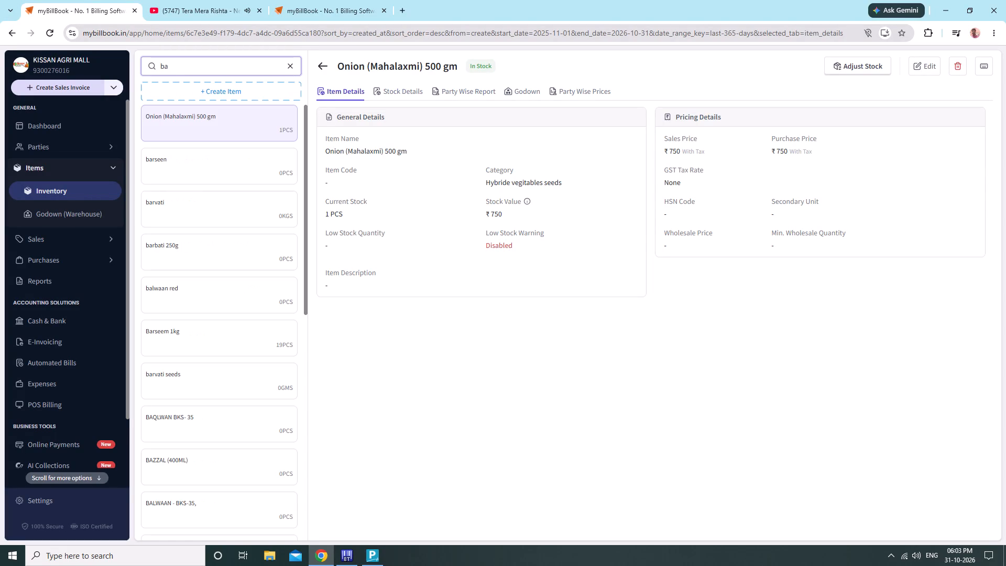
key("BackSpace")
key("BackSpace")
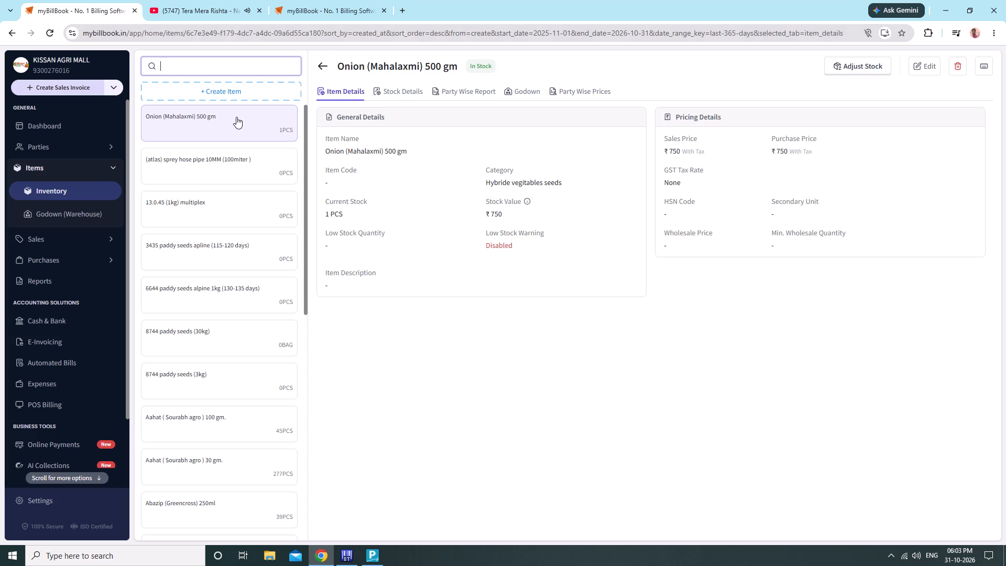
type("bar")
type("see")
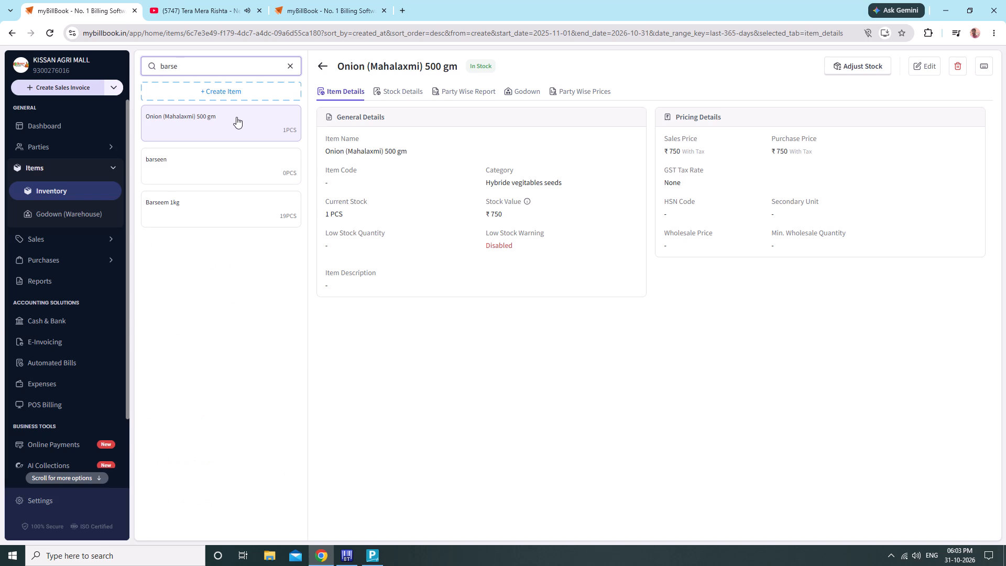
left_click(226, 199)
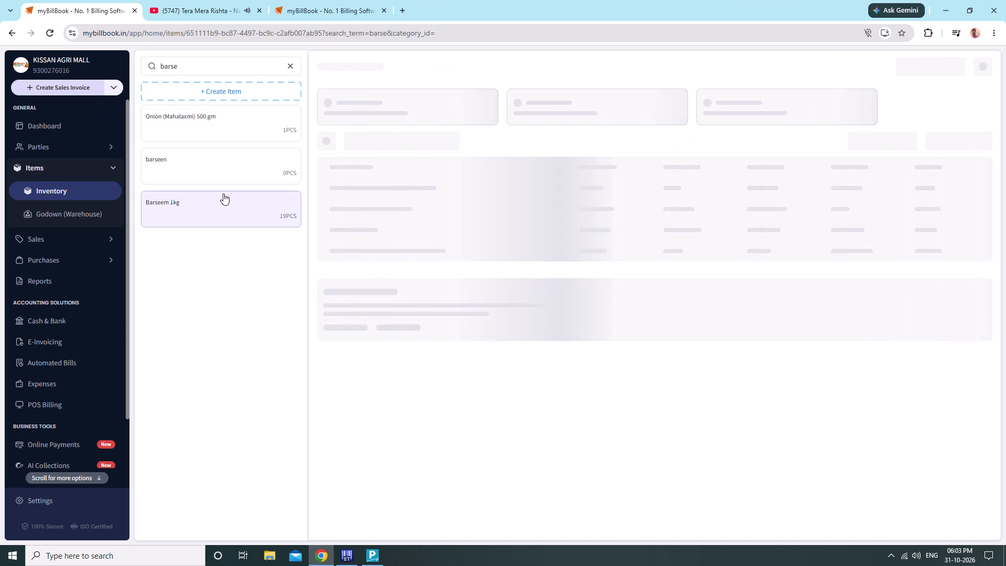
left_click(856, 72)
left_click(387, 265)
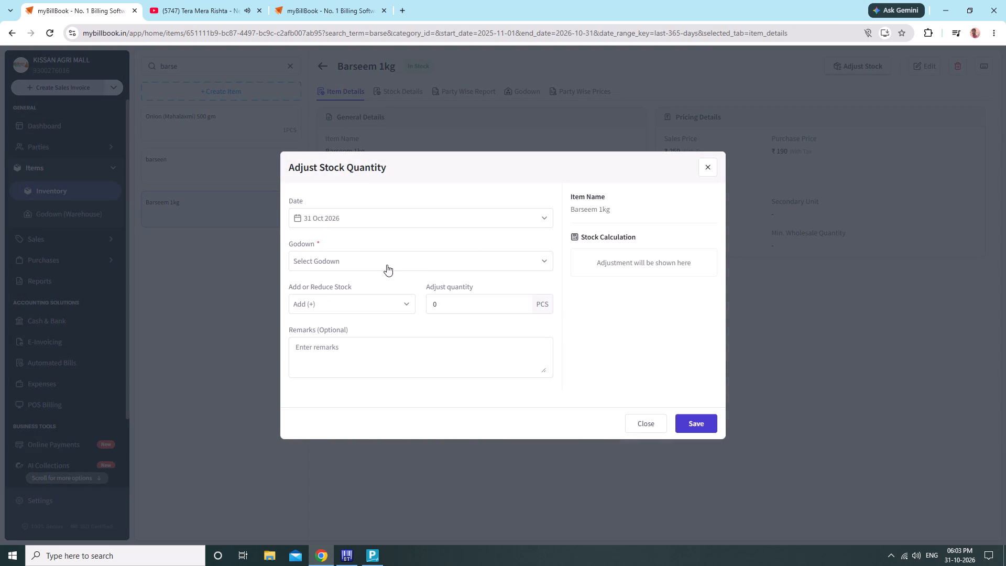
left_click(388, 279)
left_click(453, 308)
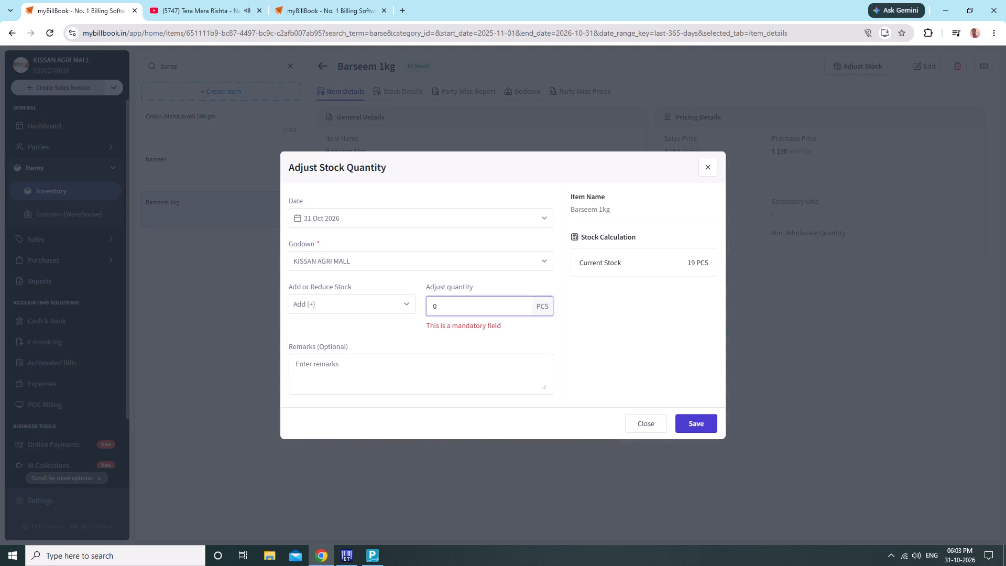
type("20")
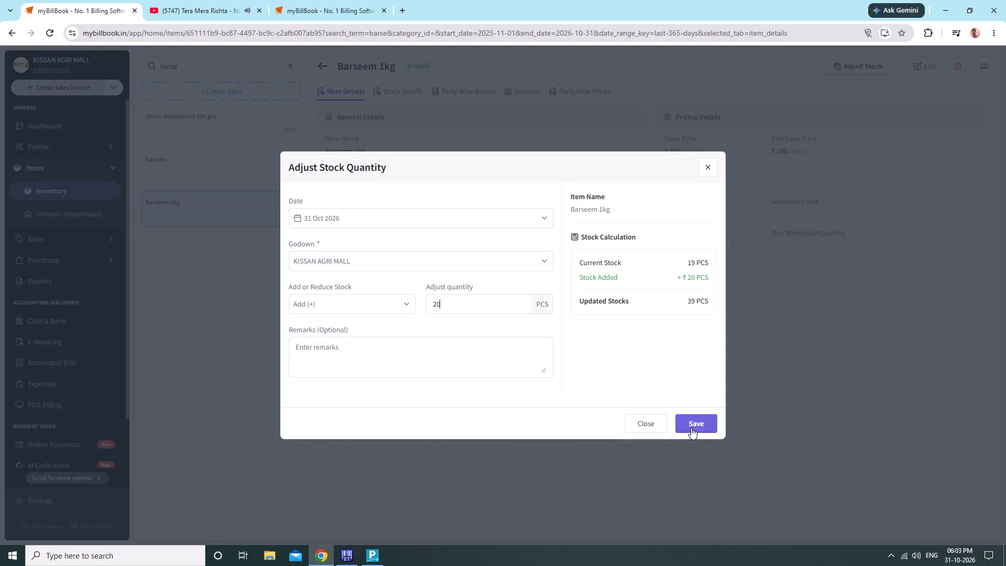
left_click(691, 428)
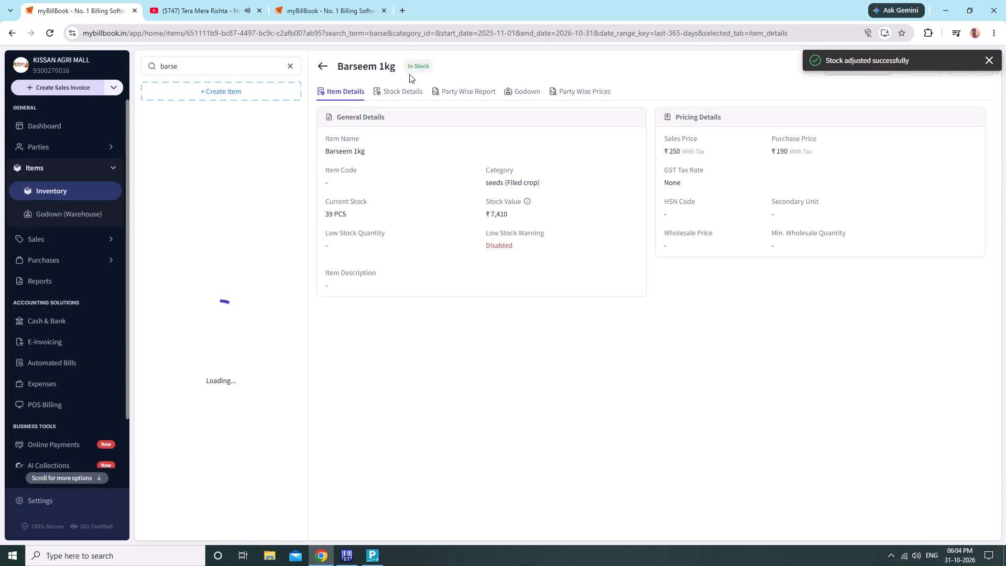
Find the Onion (Mahalaxmi) 500 gm item, set its sales price to ₹900 and save it.
left_click(290, 70)
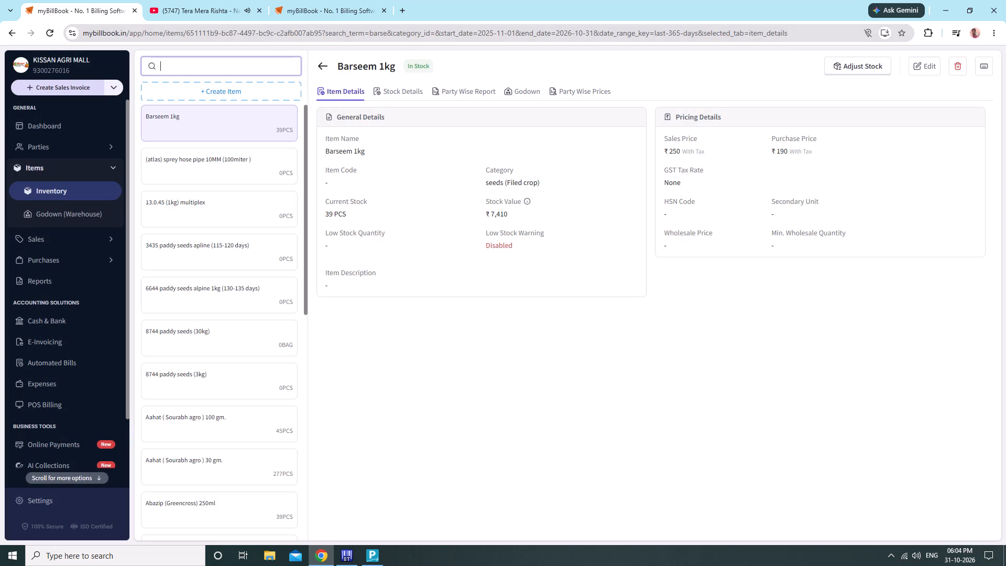
type("on")
type("io")
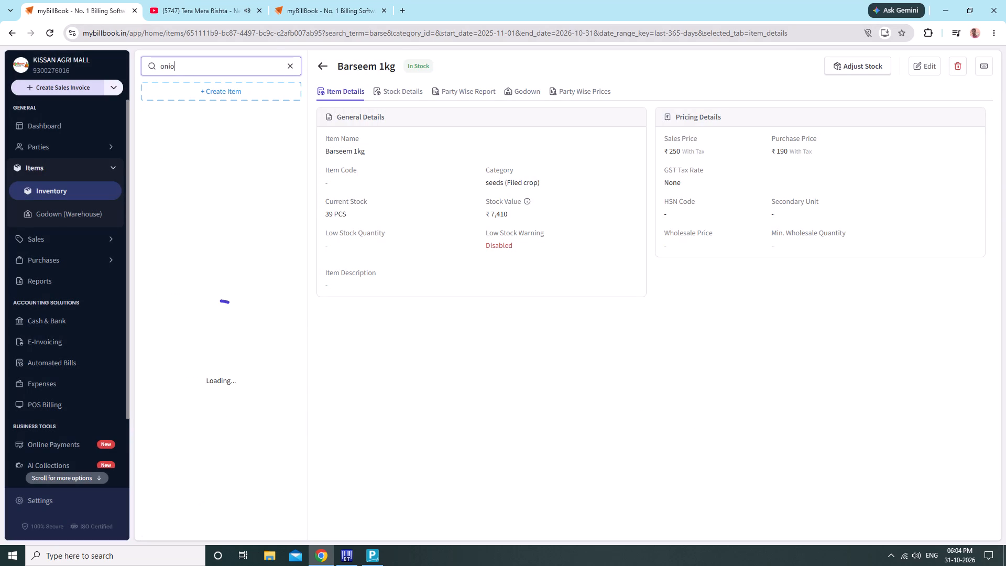
left_click(247, 158)
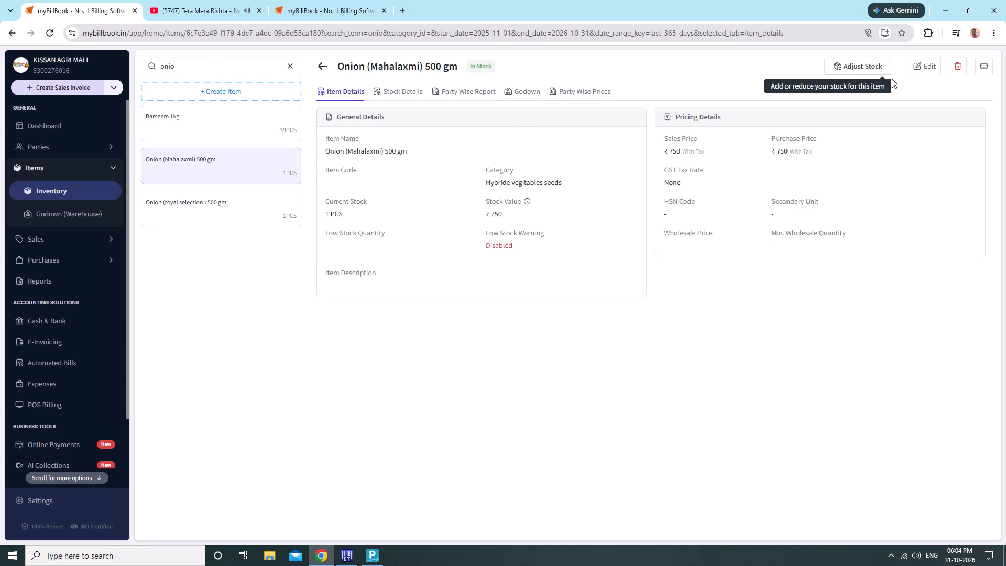
left_click(917, 57)
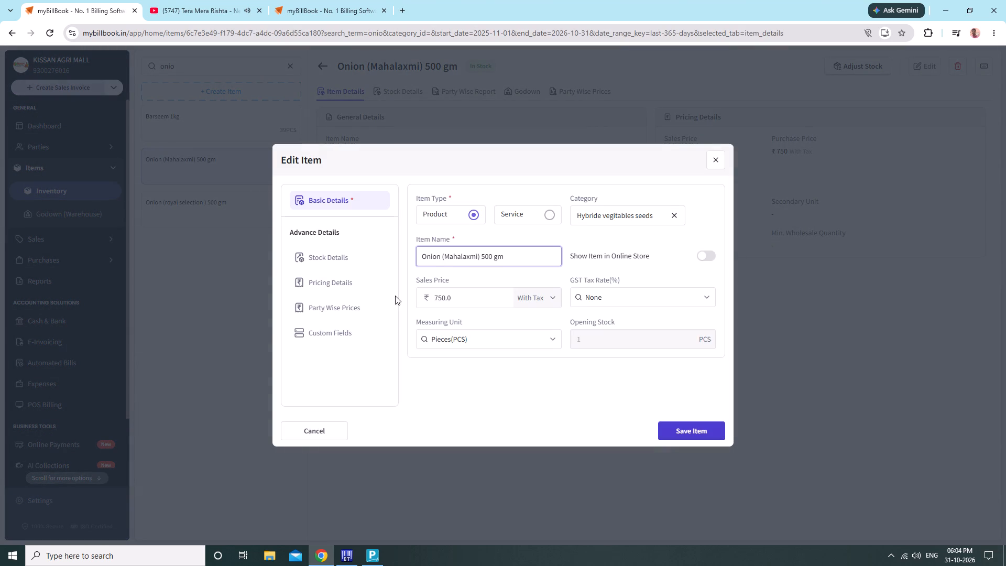
left_click(459, 297)
key("BackSpace")
key("BackSpace")
key("BackSpace")
key("BackSpace")
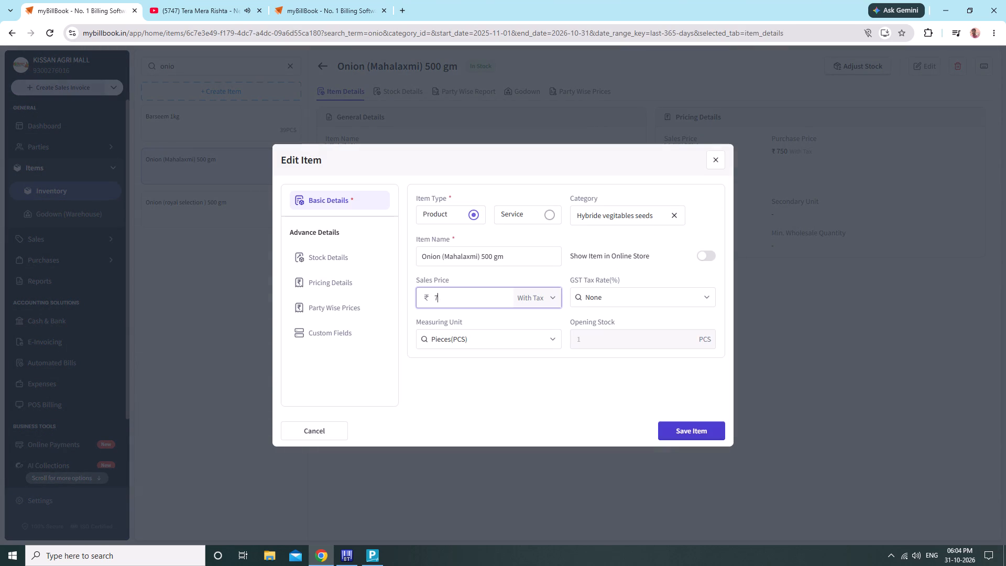
key("BackSpace")
type("900")
left_click(686, 428)
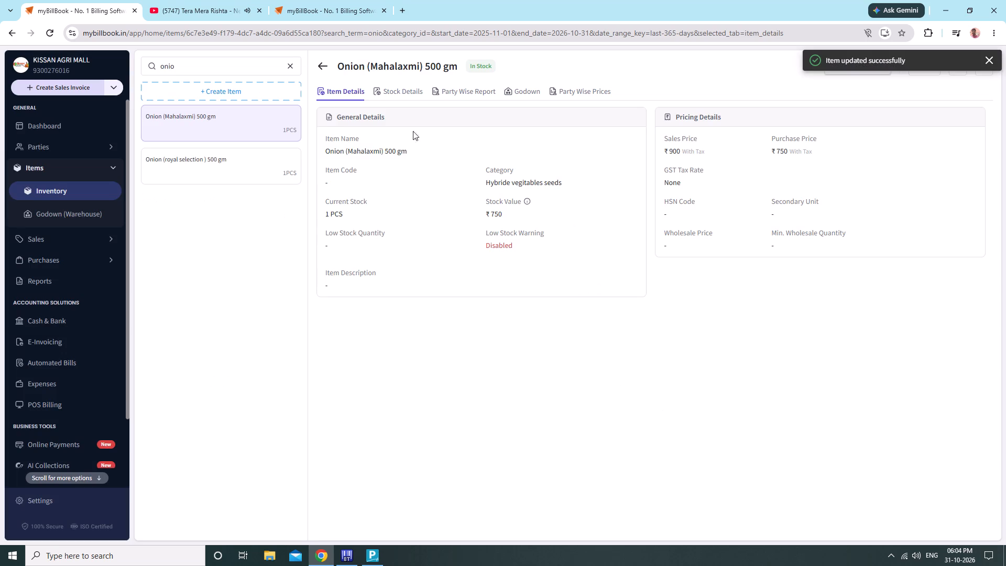
Clear the onion search term from the inventory item list.
left_click(288, 64)
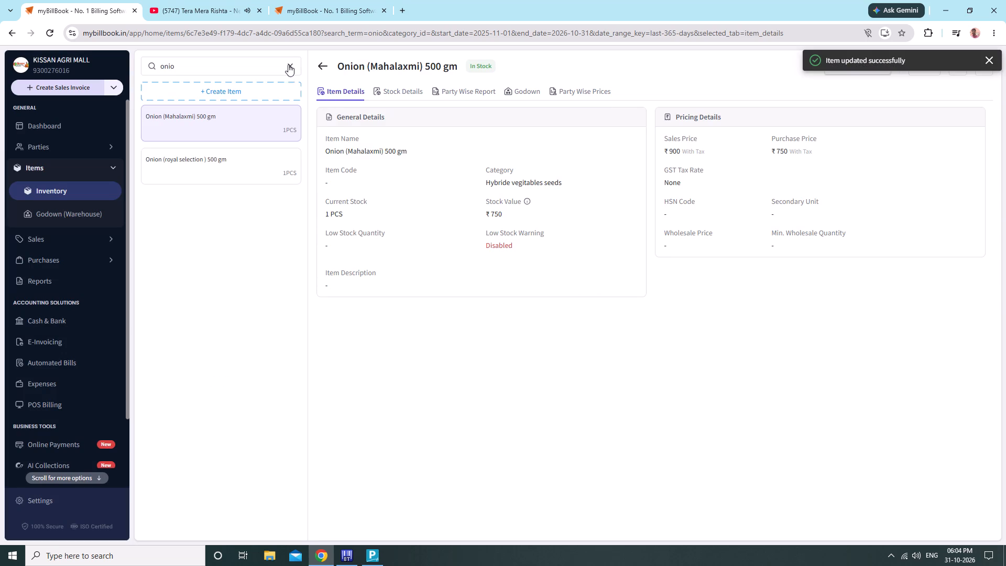
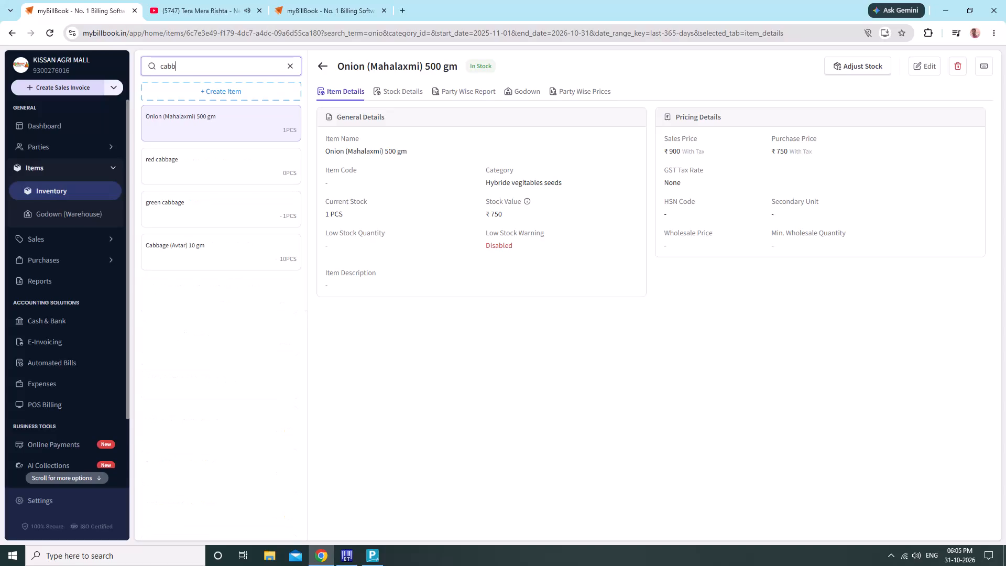
Open the Cabbage (Avtar) 10 gm item for editing and set its sales price to ₹40.
left_click(195, 242)
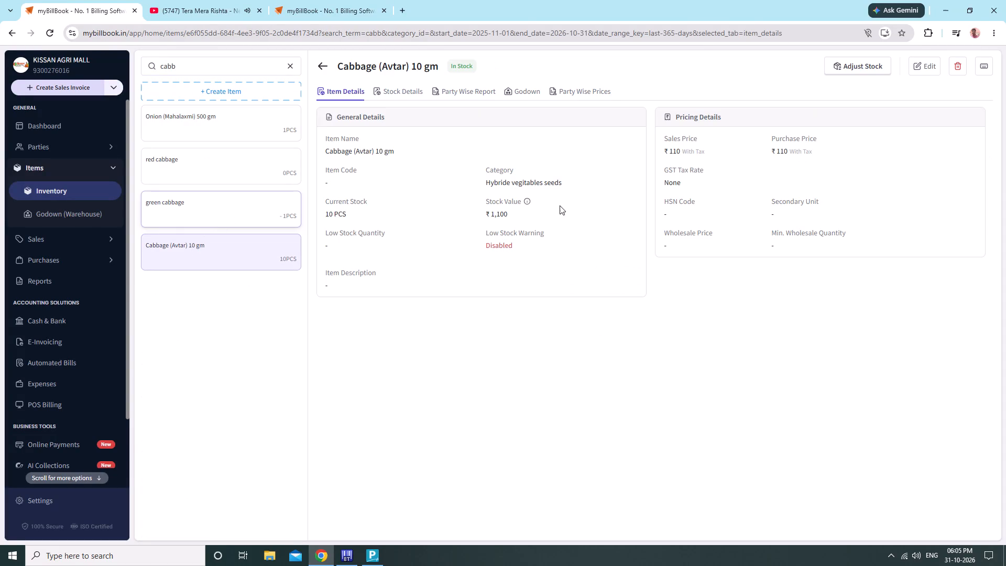
left_click(935, 66)
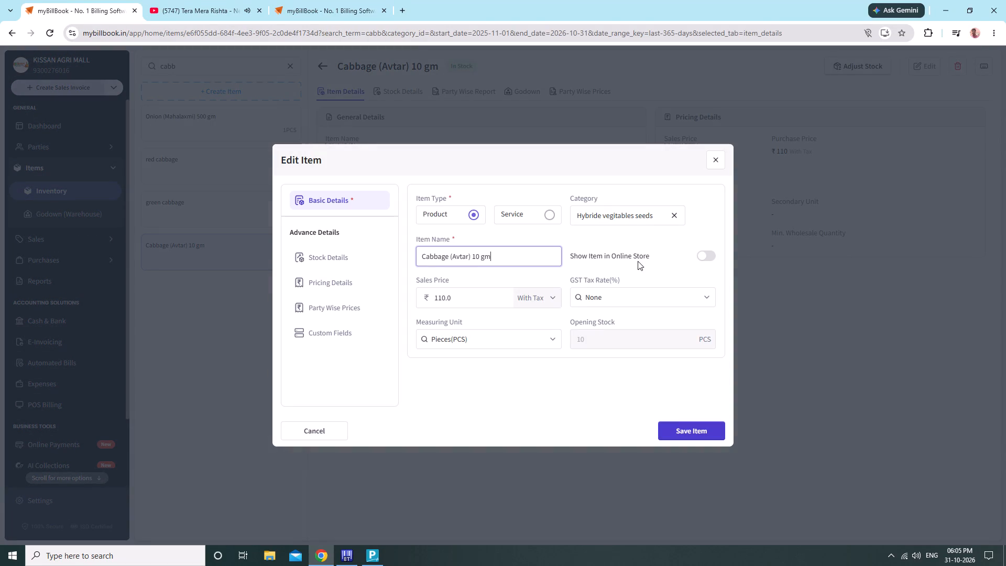
left_click(505, 302)
key("BackSpace")
key("BackSpace")
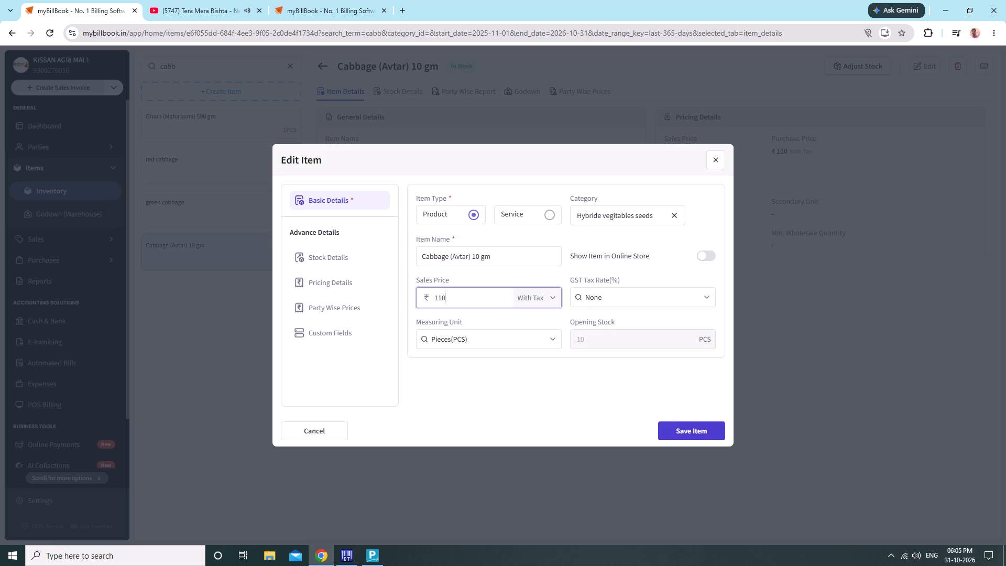
key("BackSpace")
key("BackSpace")
key("BackSpace")
type("40")
Set the Cabbage (Avtar) 10 gm item's purchase price to ₹25 and save the item.
left_click(326, 259)
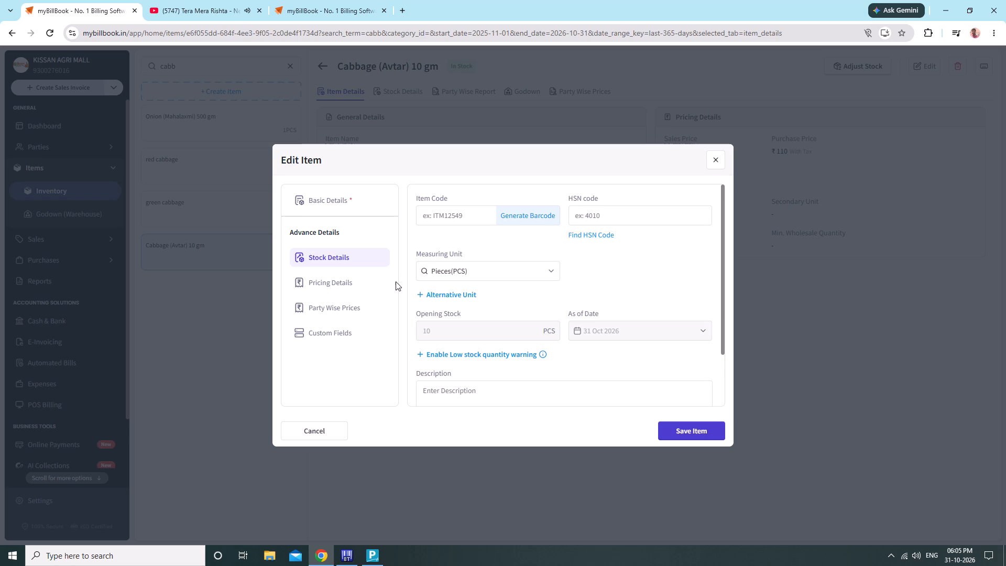
left_click(343, 292)
left_click(333, 280)
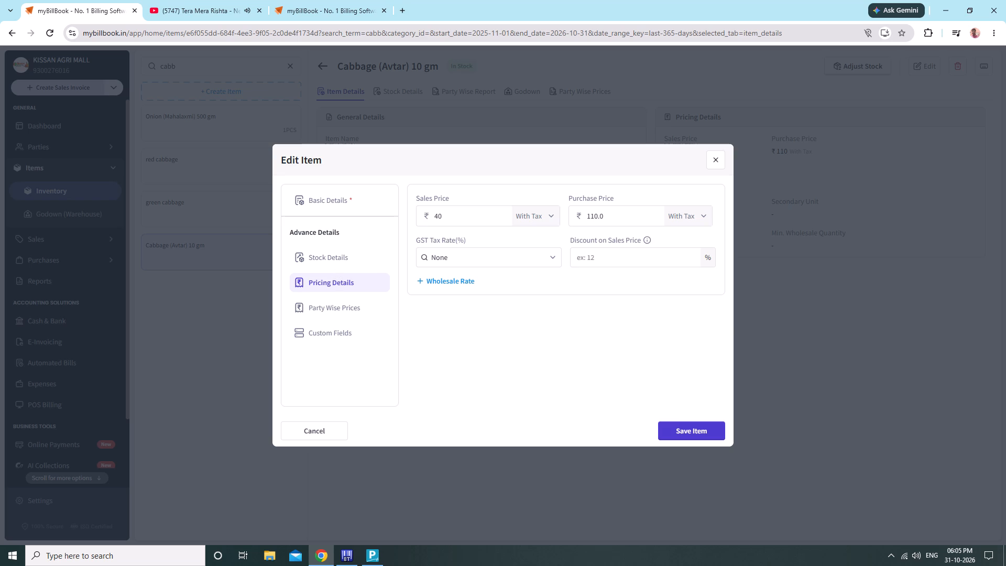
left_click(630, 219)
key("BackSpace")
key("BackSpace")
key("BackSpace")
key("BackSpace")
key("BackSpace")
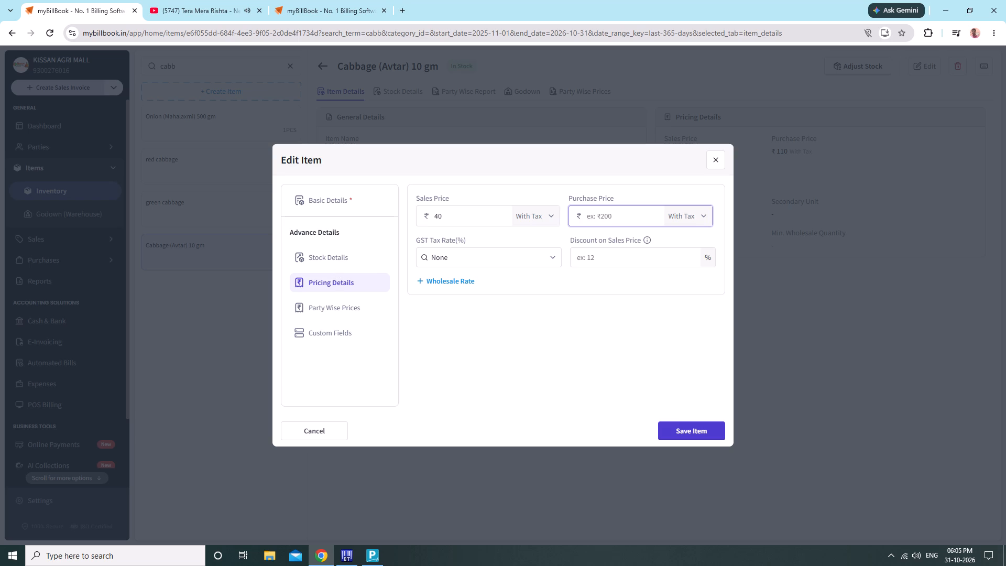
type("40")
key("BackSpace")
key("BackSpace")
type("25")
left_click(687, 425)
left_click(512, 409)
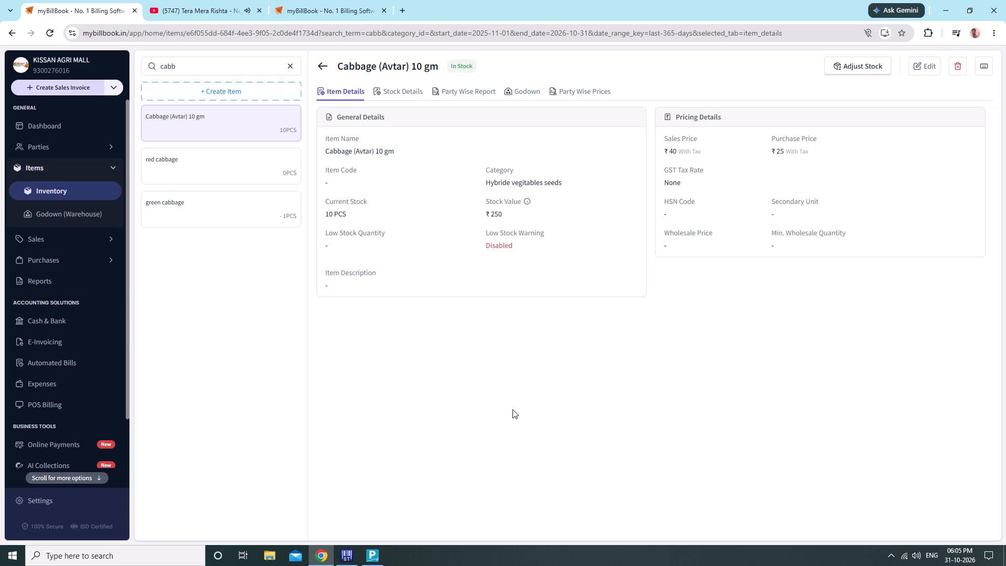
Search the inventory for karel, open the Karela (Sunsine ) 10 gm item for editing and set its sales price to ₹20.
left_click(291, 62)
type("kare")
key("l")
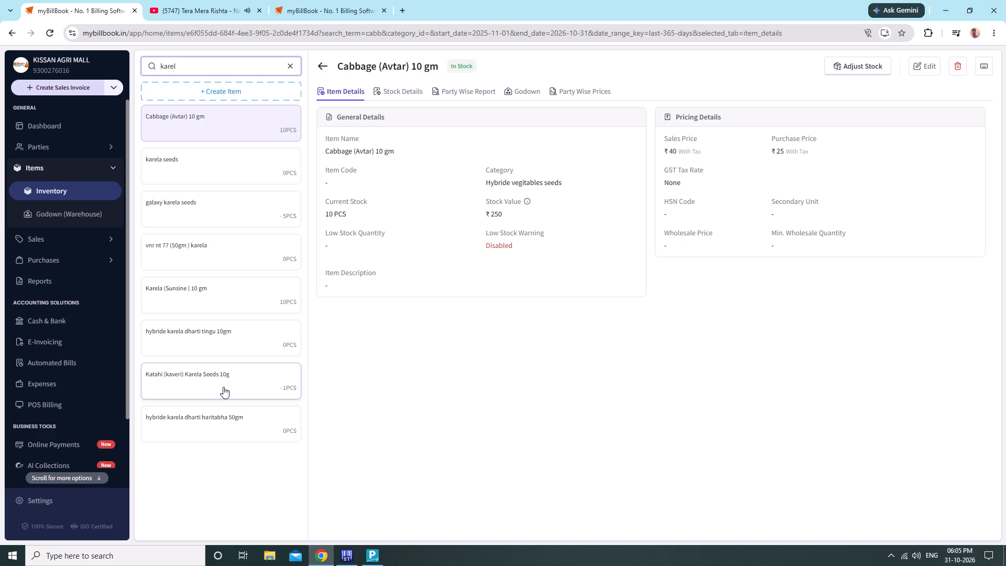
left_click(255, 306)
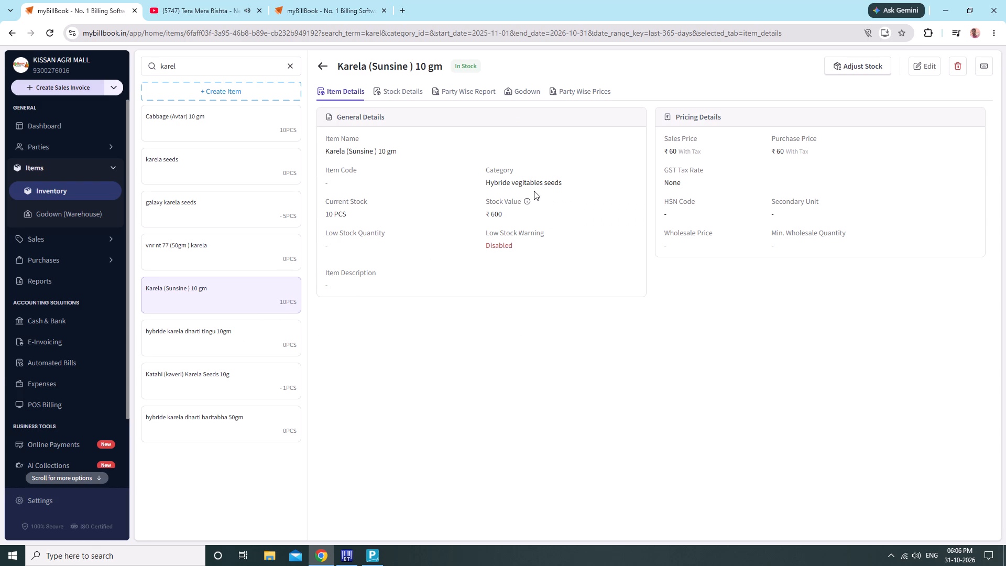
left_click(919, 74)
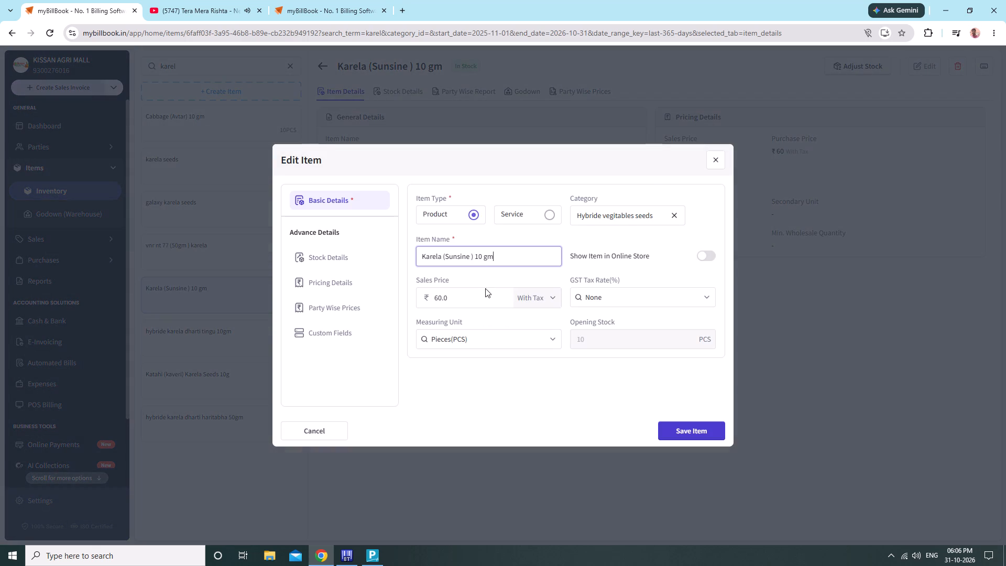
left_click(461, 299)
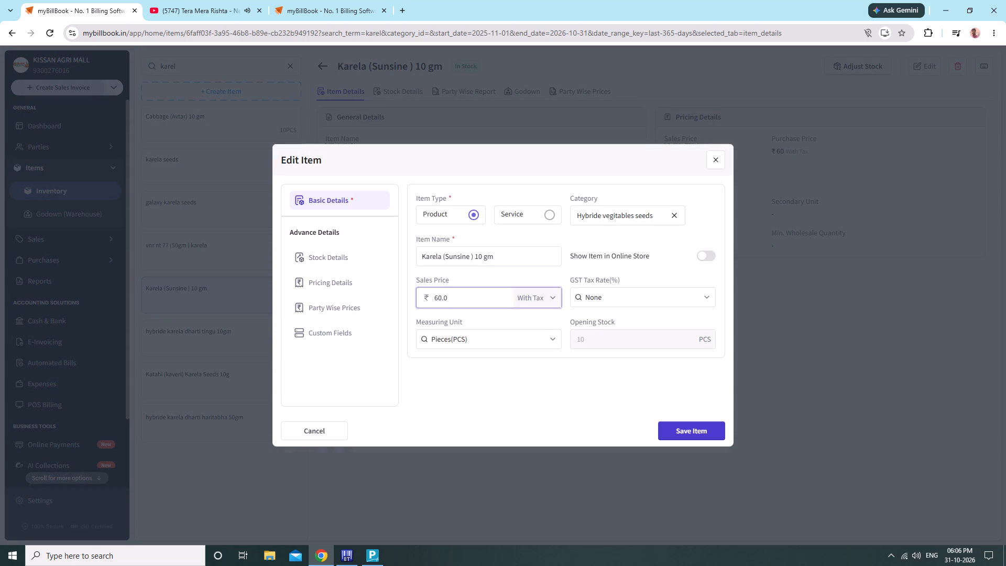
key("BackSpace")
key("BackSpace")
key("BackSpace")
key("BackSpace")
type("20")
Set the Karela (Sunsine ) 10 gm item's purchase price to ₹20 in its pricing details.
left_click(366, 270)
left_click(348, 249)
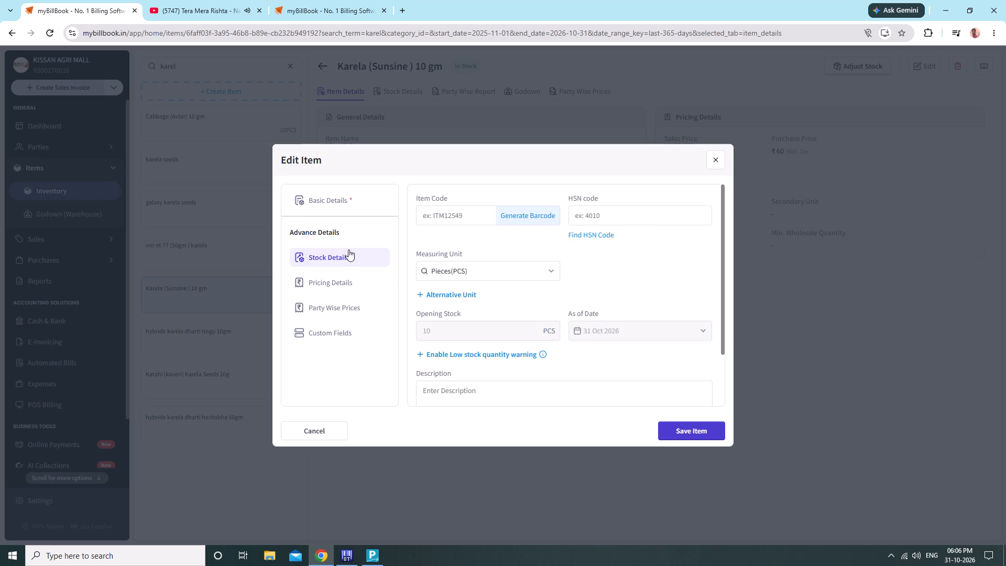
left_click(345, 286)
left_click(600, 213)
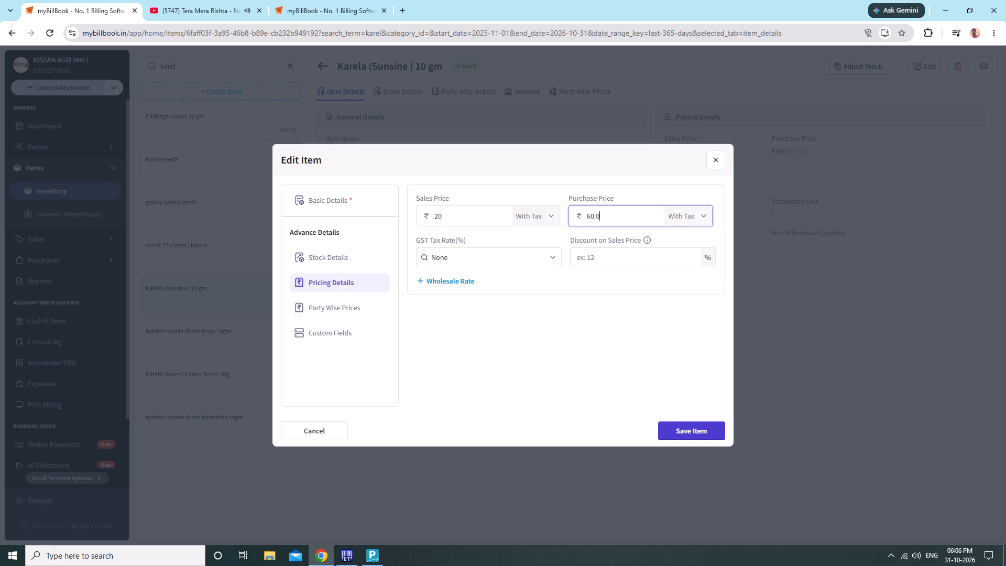
key("BackSpace")
key("BackSpace")
key("BackSpace")
key("BackSpace")
type("20")
Set the Karela (Sunsine ) 10 gm item's sales price to ₹30 and save the item.
double_click(482, 221)
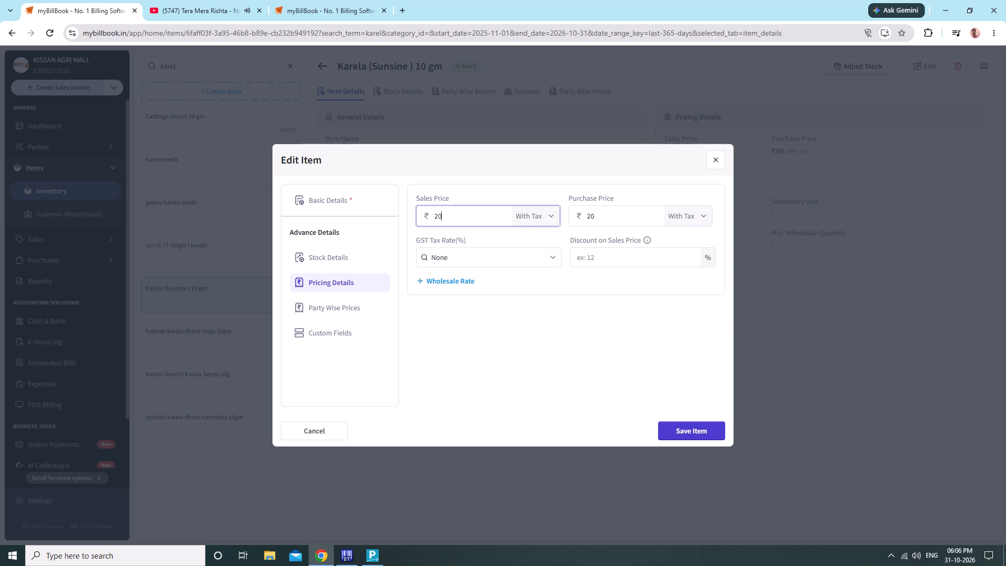
key("BackSpace")
key("BackSpace")
type("30")
left_click(691, 426)
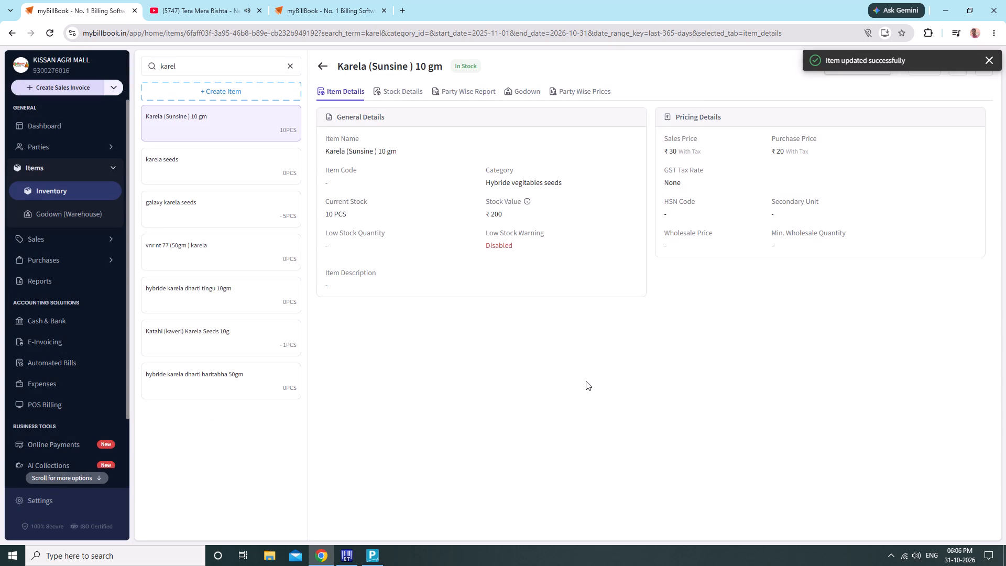
left_click(468, 333)
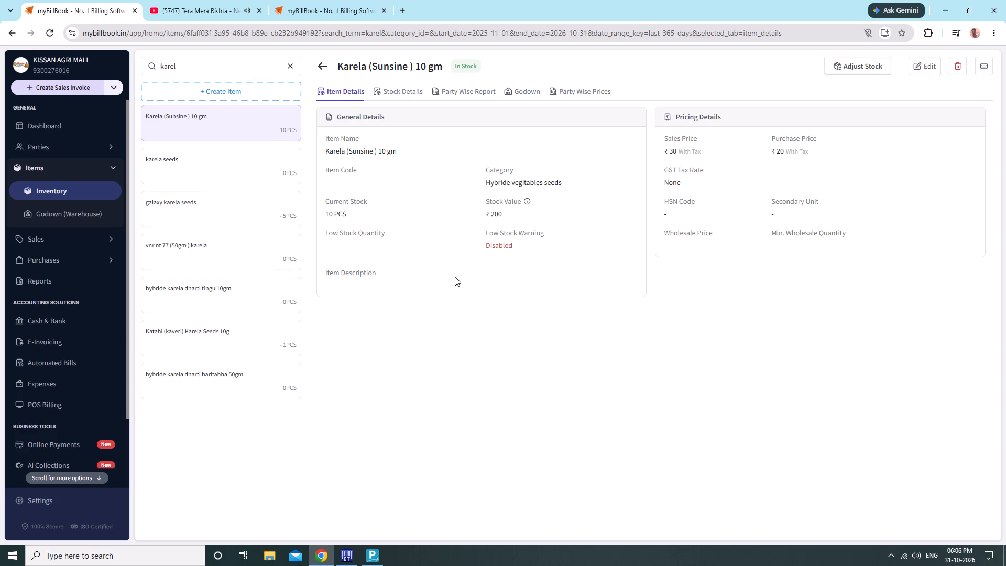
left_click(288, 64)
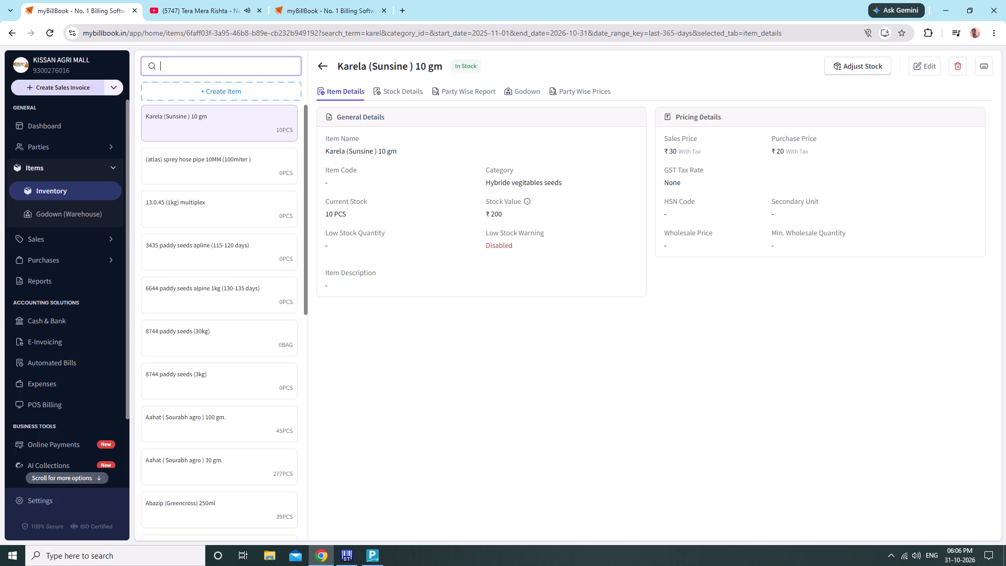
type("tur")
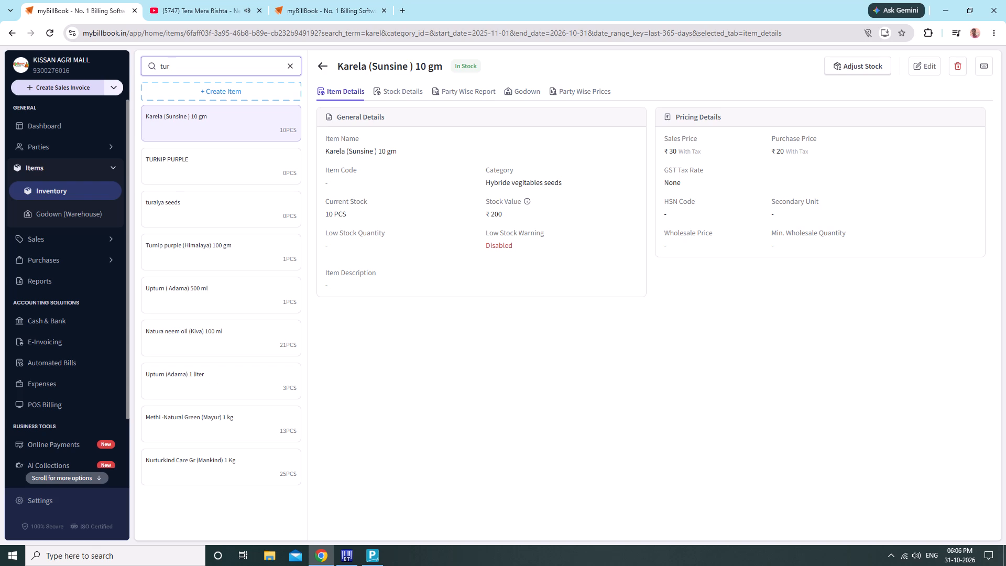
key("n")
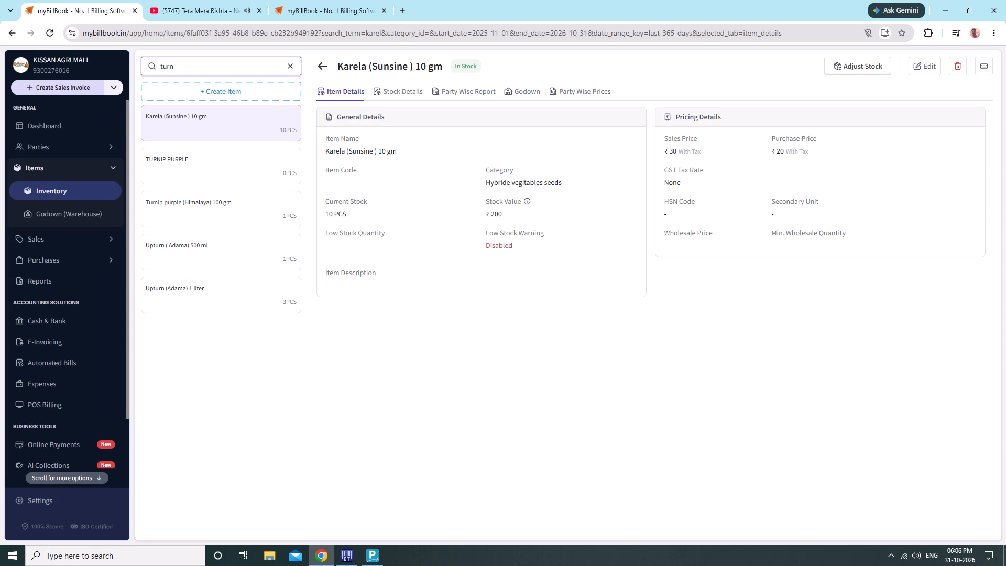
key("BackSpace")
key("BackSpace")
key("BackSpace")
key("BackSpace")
Find the French bean (Yuvika) Nongwoo 500 gm item, set its sales price to ₹425 and save it.
type("be")
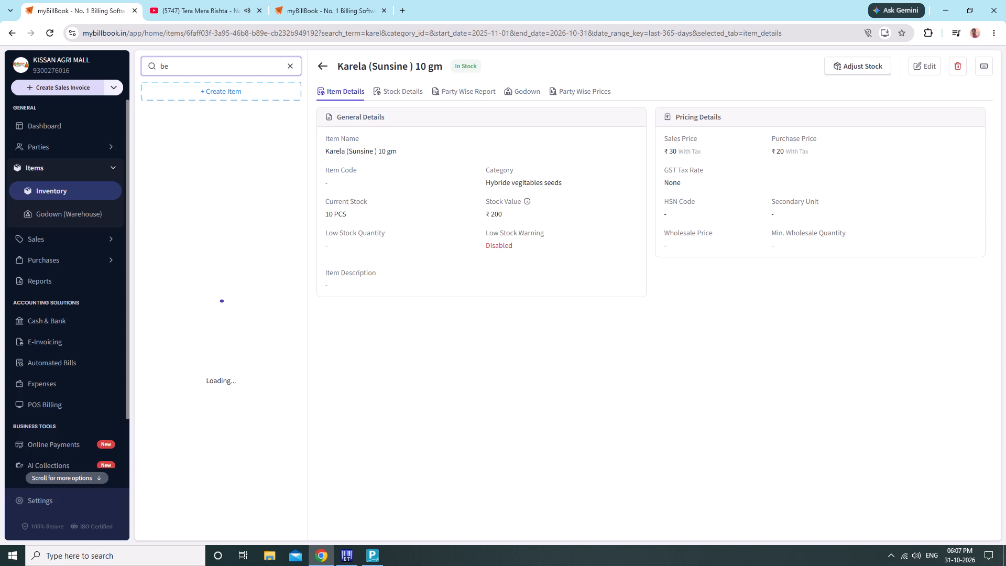
key("a")
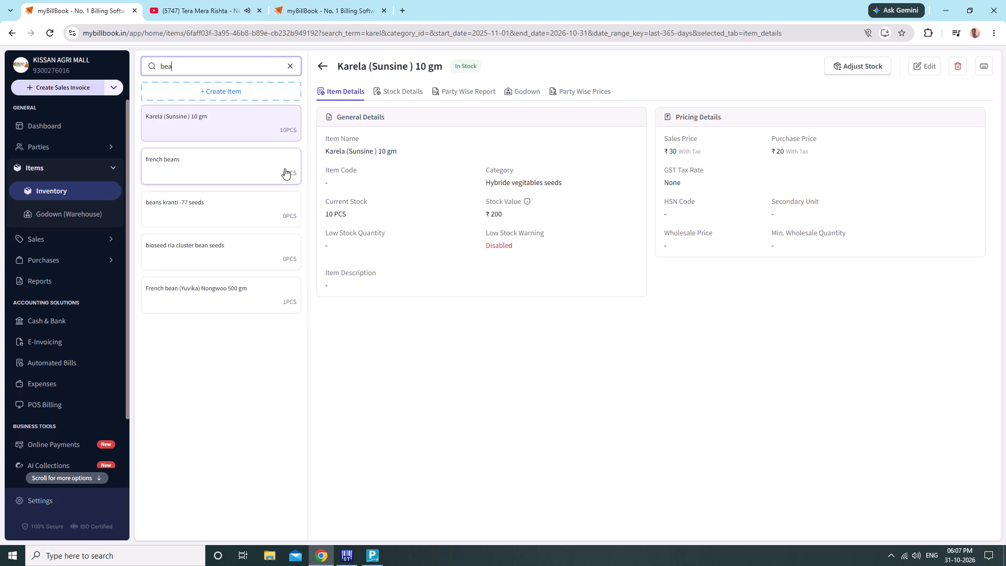
left_click(274, 282)
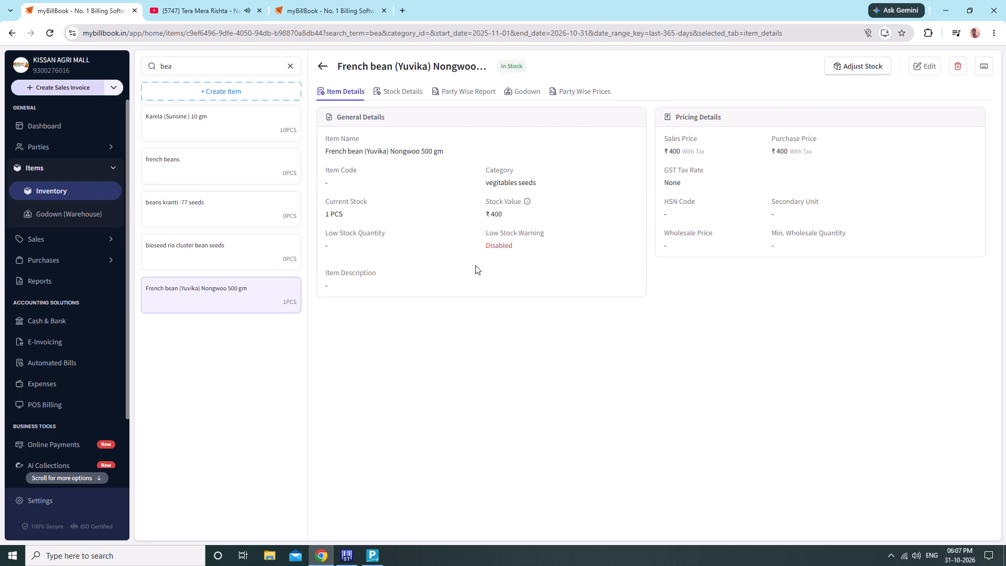
left_click(924, 74)
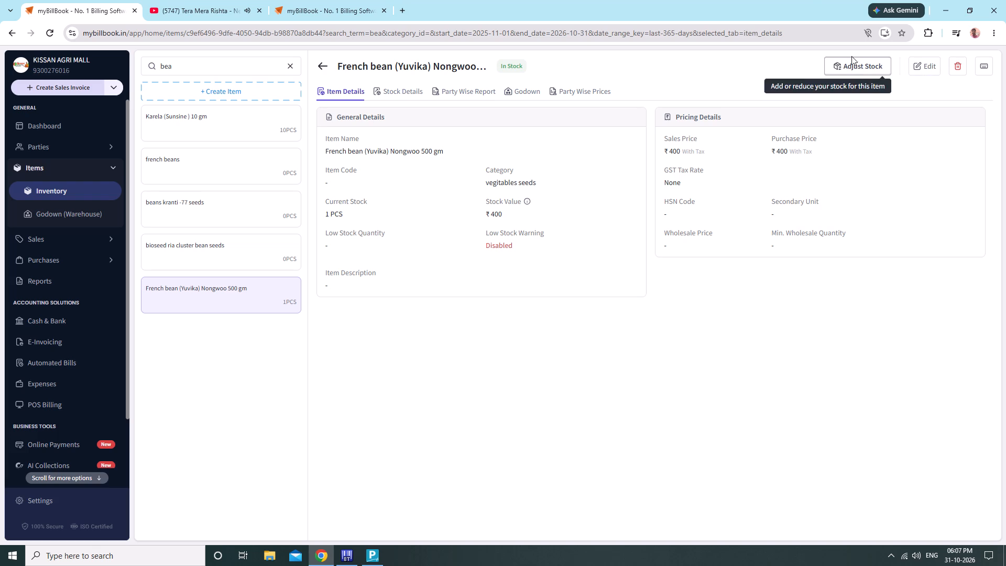
left_click(915, 58)
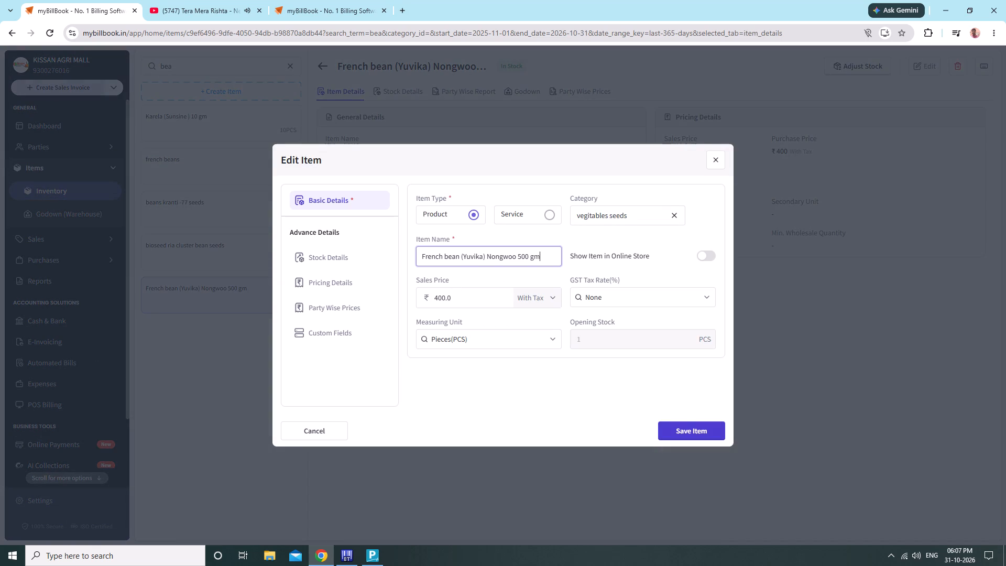
left_click(441, 297)
left_click(445, 297)
key("BackSpace")
key("BackSpace")
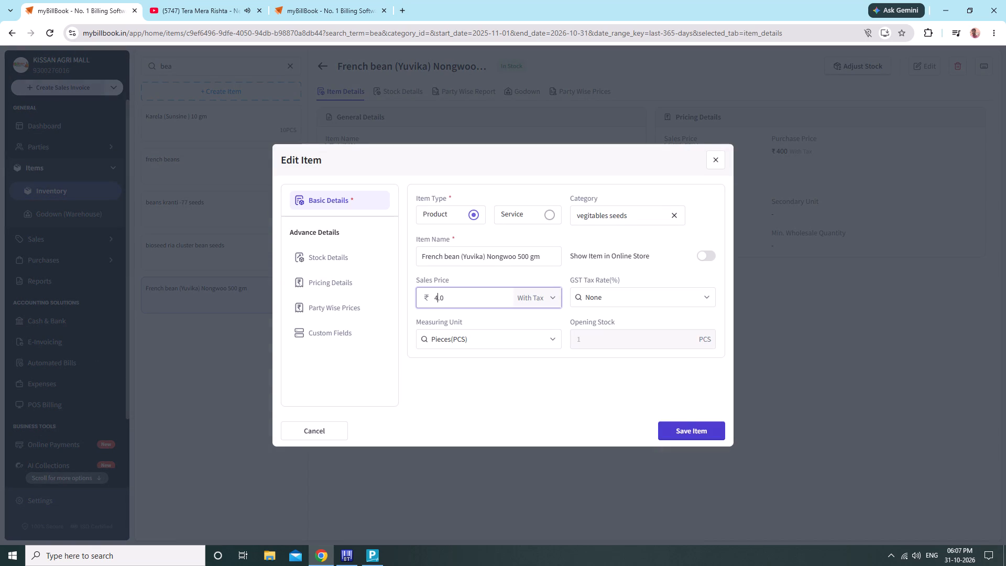
type("25")
left_click(694, 431)
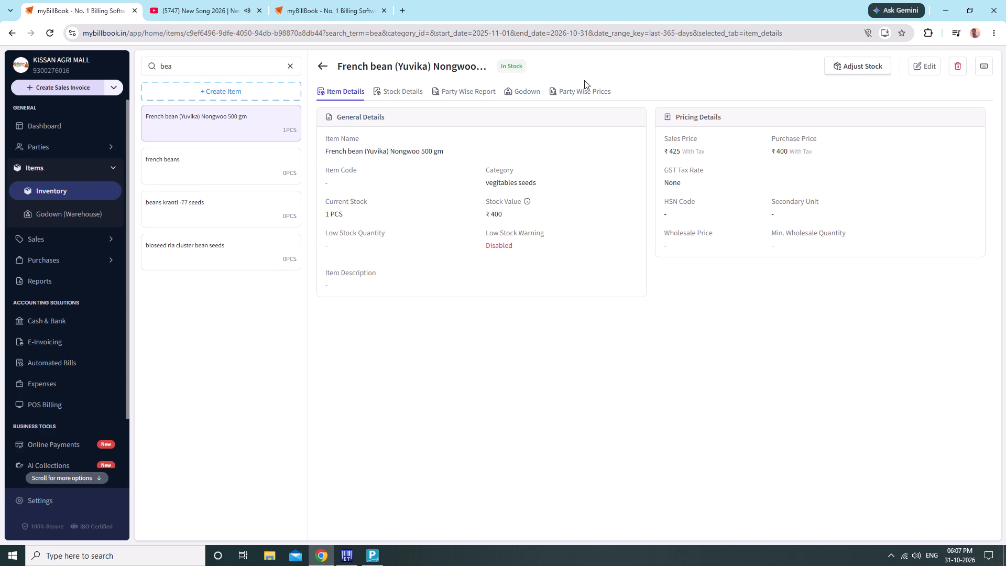
Search the inventory for turn and open the Turnip purple (Himalaya) 100 gm item.
left_click(296, 59)
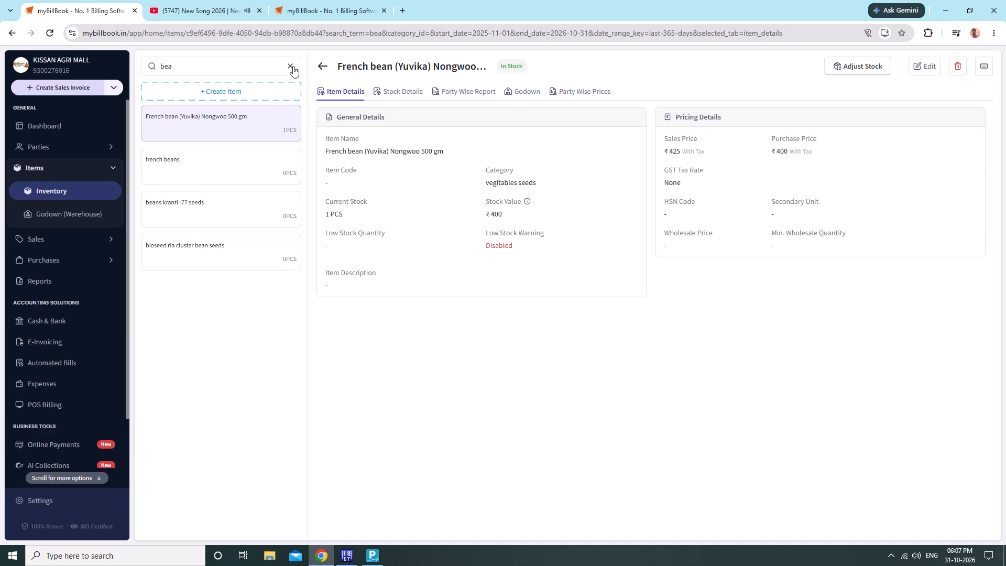
left_click(293, 66)
type("tu")
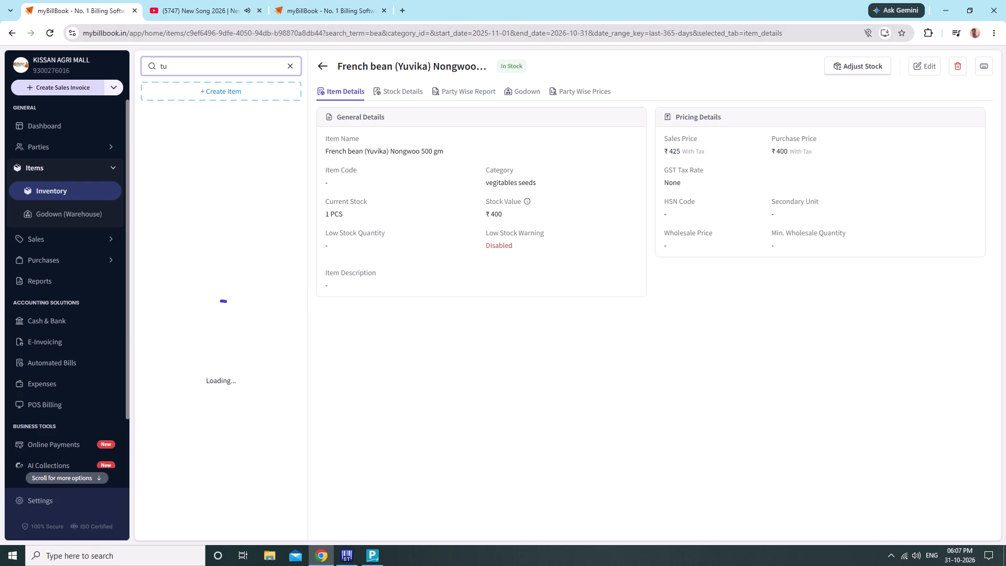
key("r")
key("n")
left_click(211, 212)
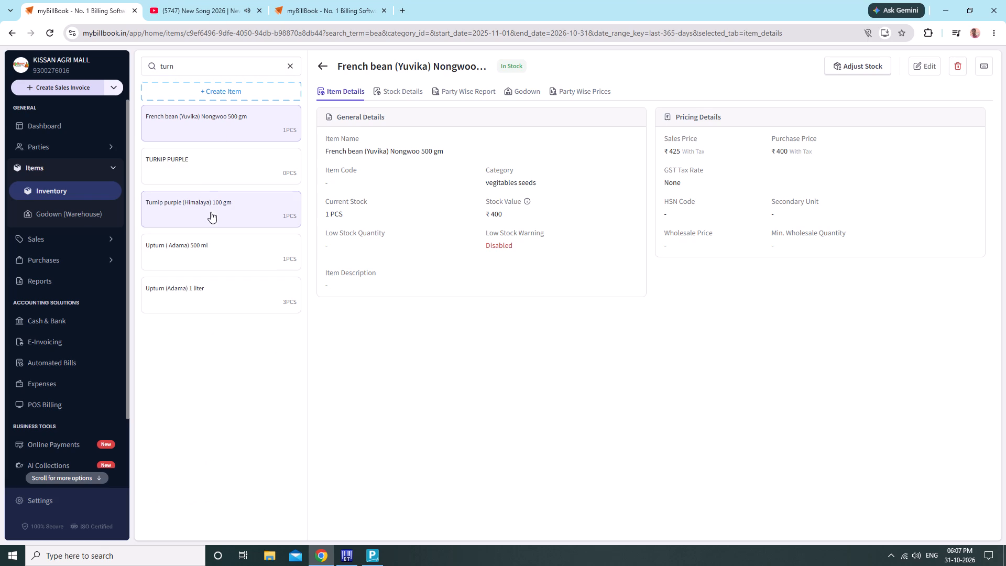
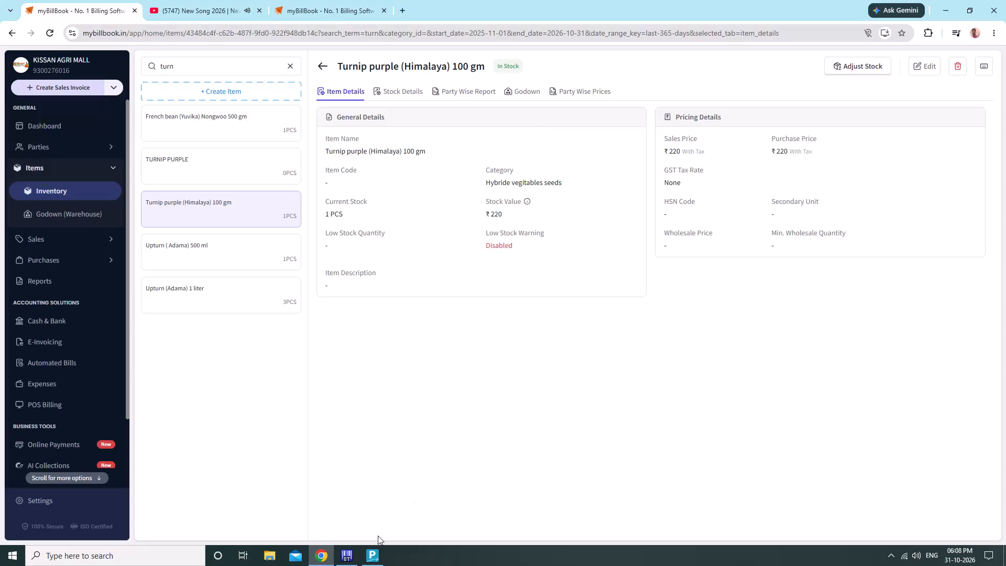
Switch to TallyPrime, leave the open reports and bring up the Day Book for 31-Oct-26.
left_click(381, 563)
key("Escape")
key("Escape")
key("Escape")
key("Escape")
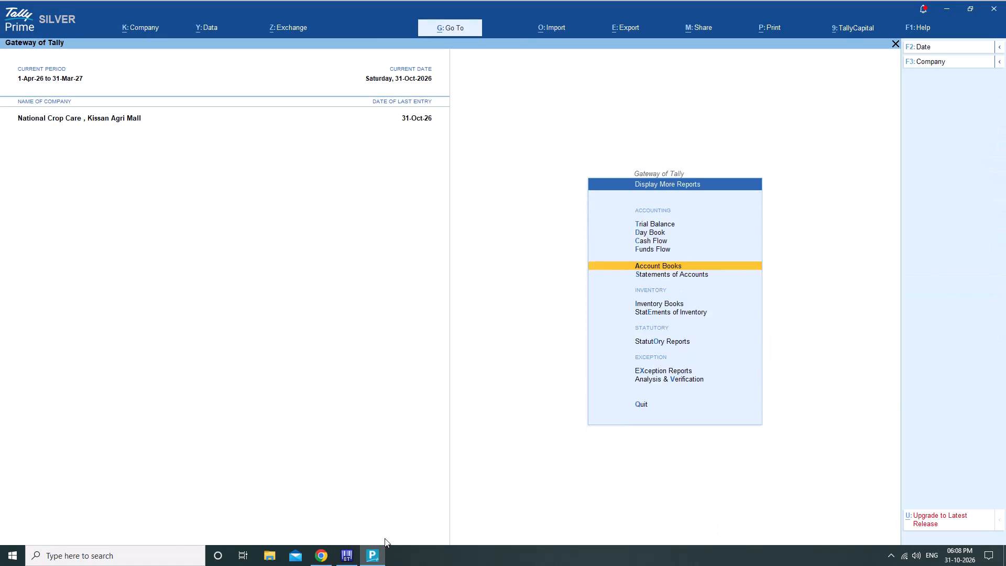
key("Escape")
key("k")
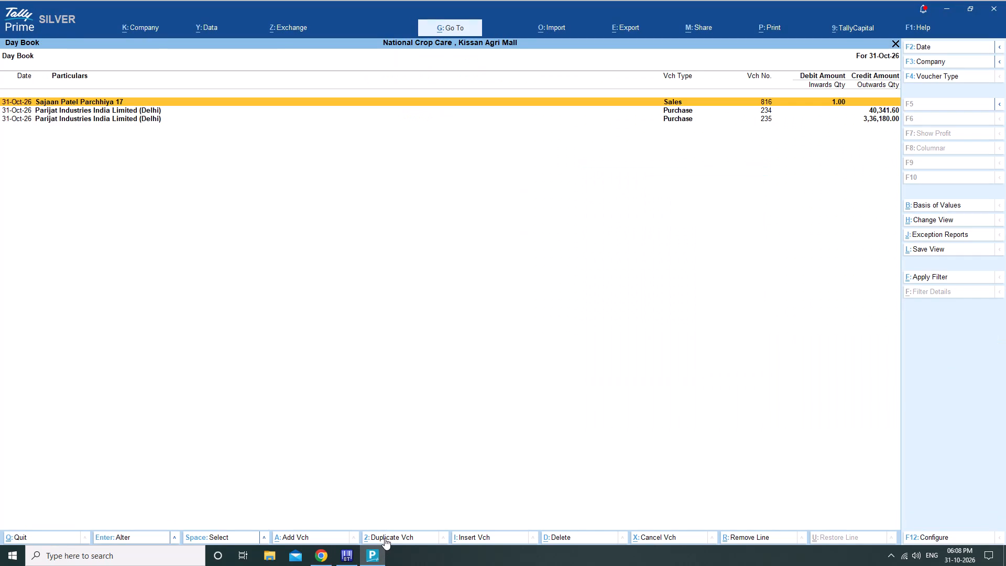
Review the Parijat Industries India Limited (Delhi) purchase voucher No. 234, and return to the Day Book.
key("Down")
key("Return")
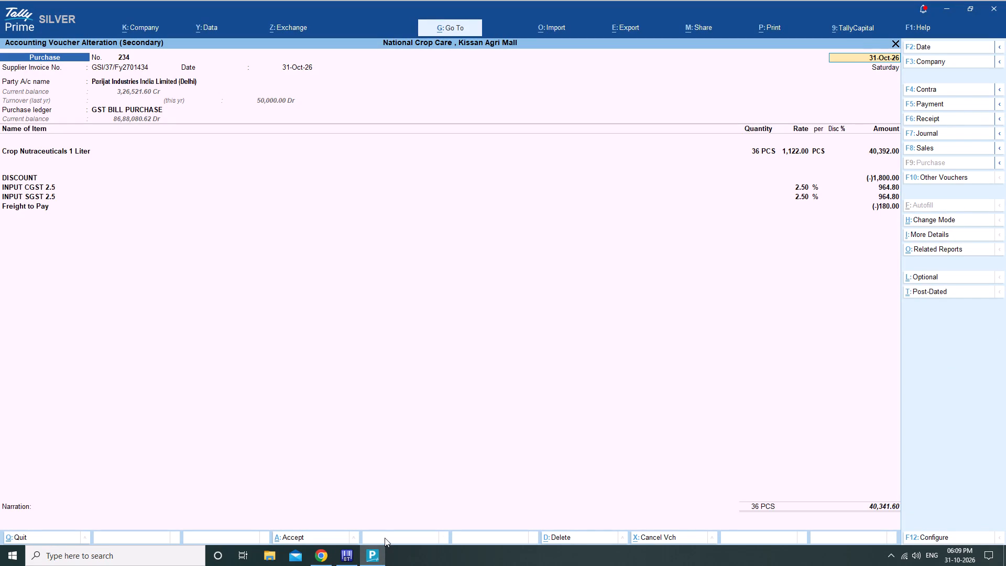
key("Escape")
key("Escape")
key("Escape")
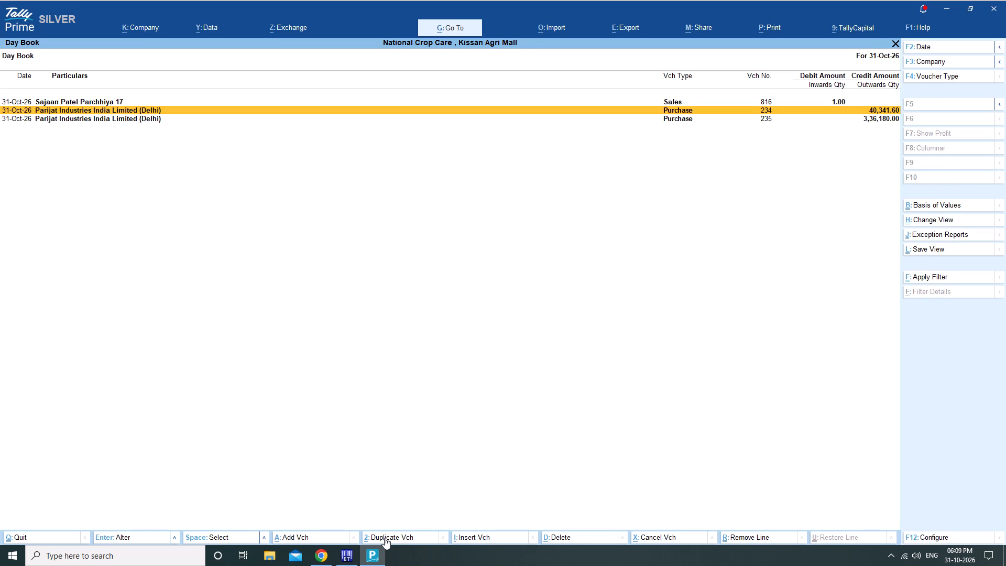
Select the Parijat Industries India Limited (Delhi) purchase voucher No. 235 in the Day Book.
key("Down")
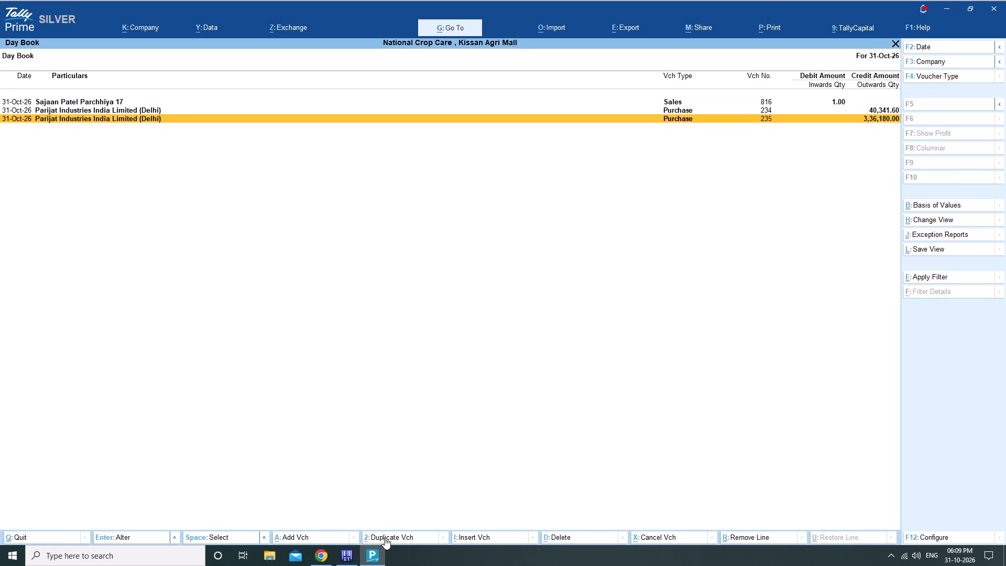
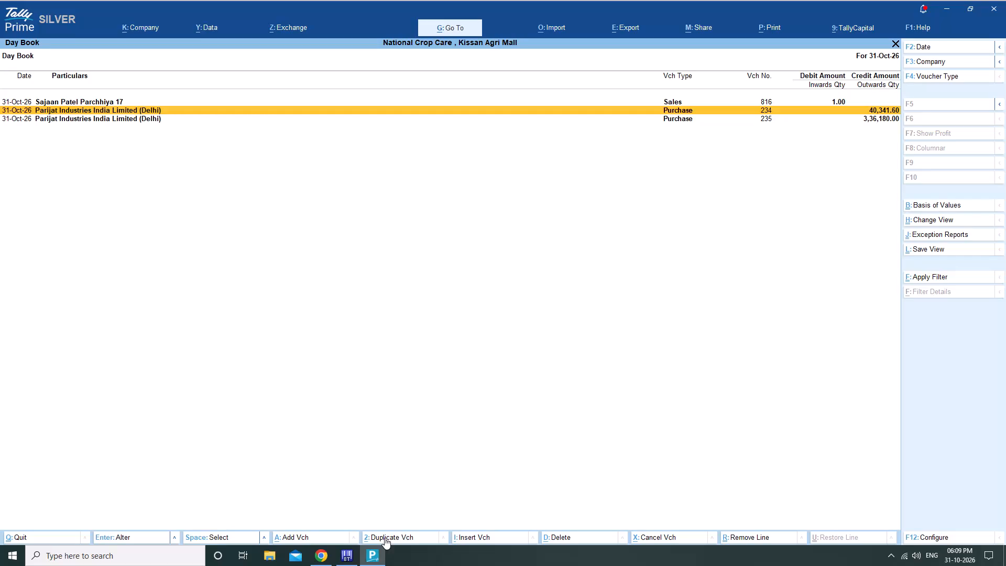
Review sales voucher No. 816 in the Day Book, and return to the Gateway of Tally.
key("Up")
key("Return")
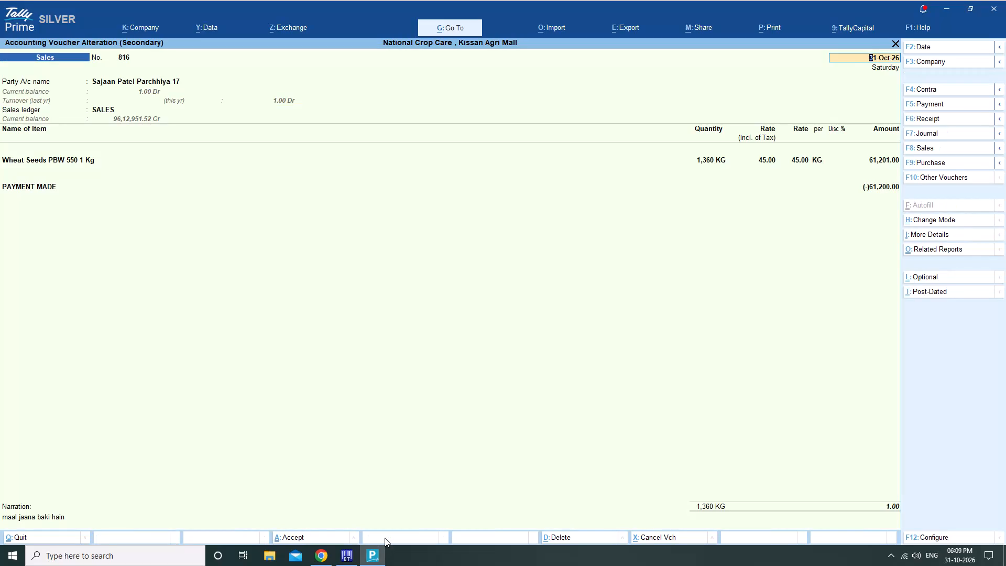
key("Escape")
key("Escape")
key("Escape")
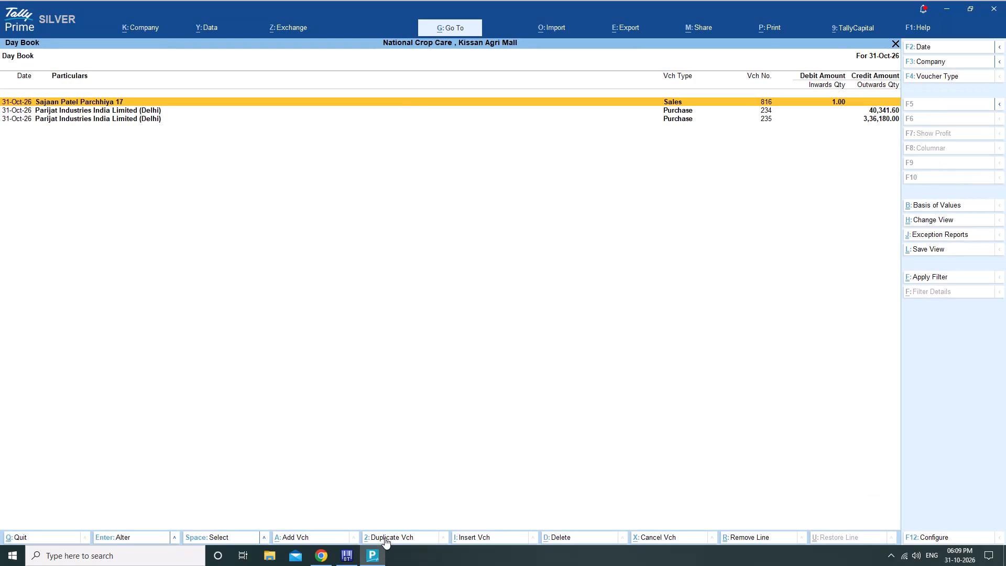
key("Escape")
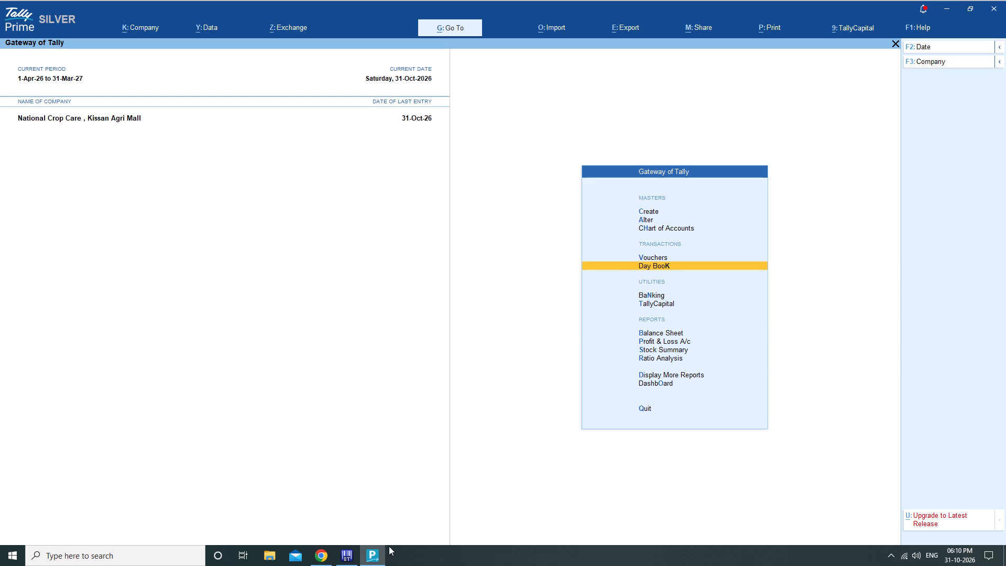
Switch to myBillBook in Chrome and clear the "turn" search from the inventory item list.
left_click(313, 560)
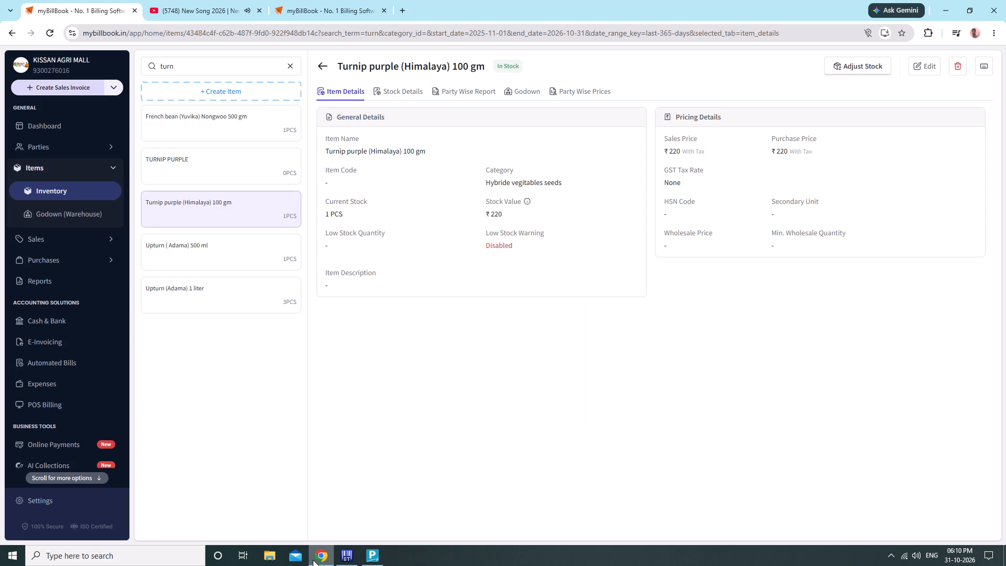
left_click(290, 71)
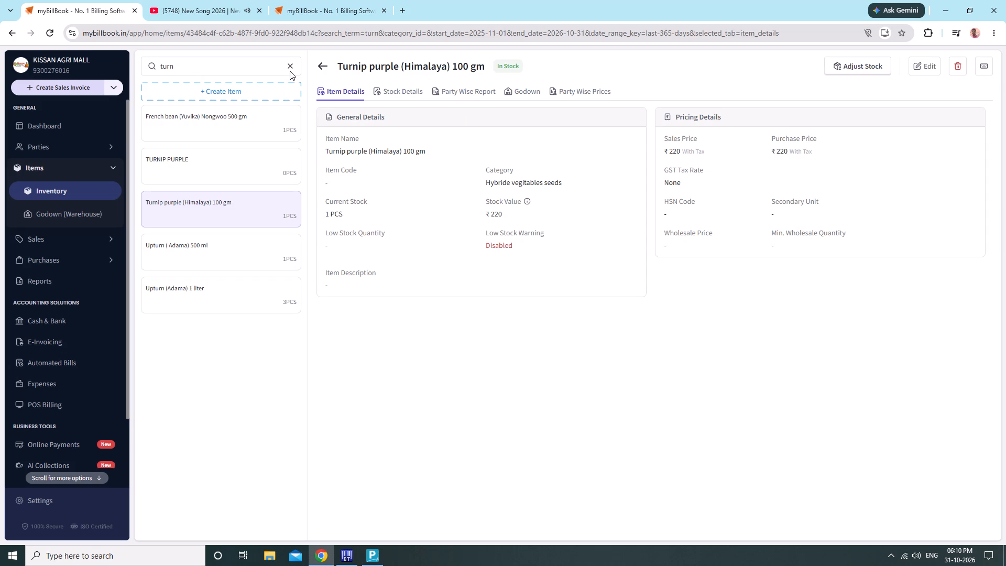
left_click(288, 66)
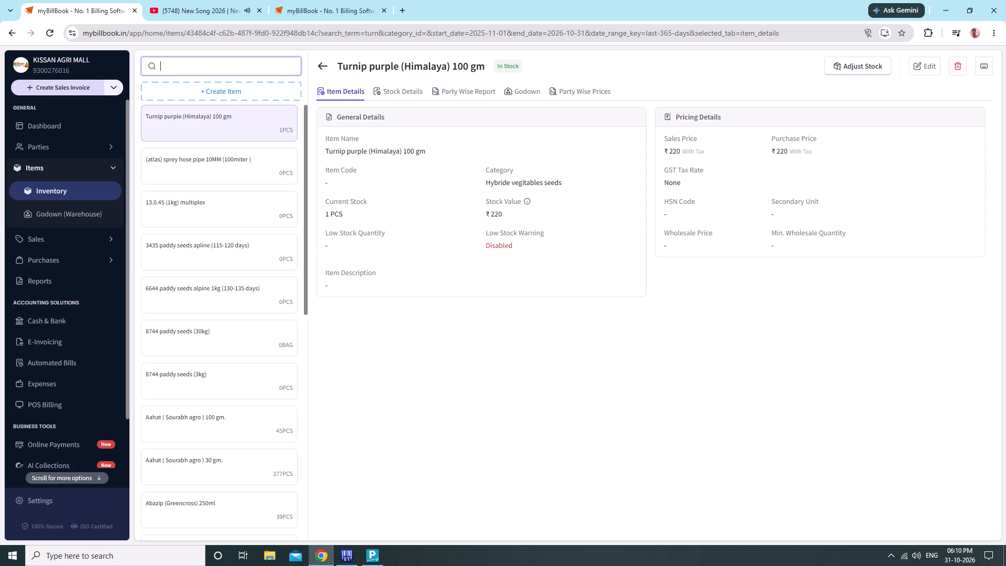